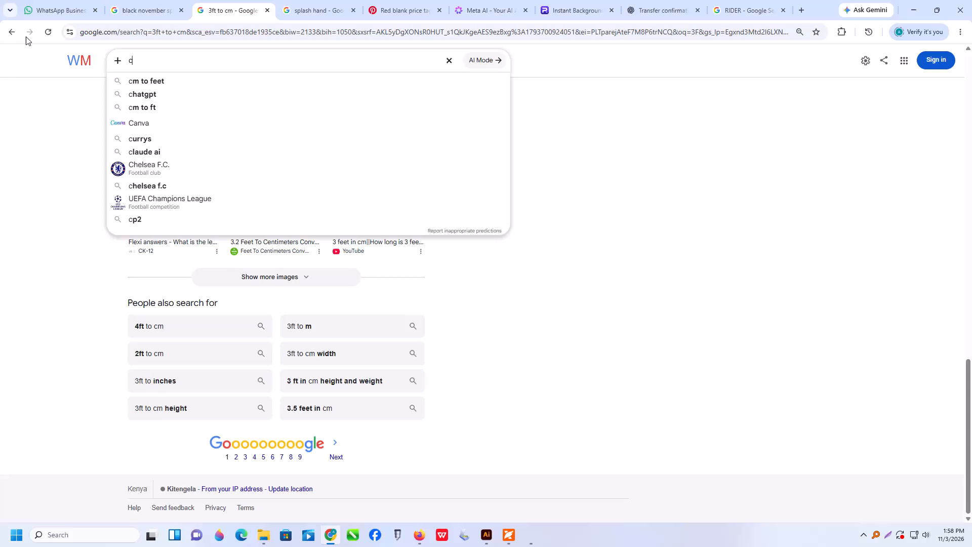
Search the web for "cwa logo" and browse the image results for a suitable emblem.
text(wa)
key(space)
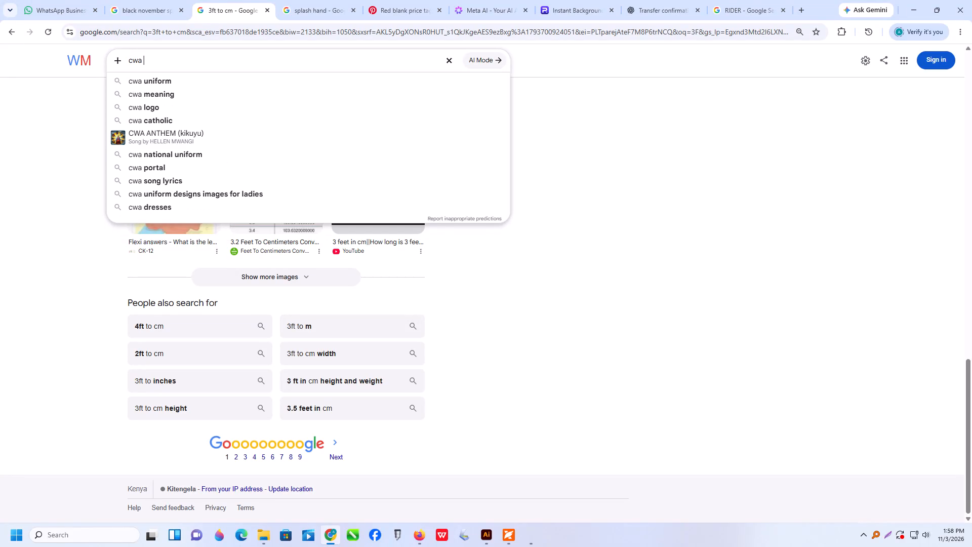
text(logo)
key(Return)
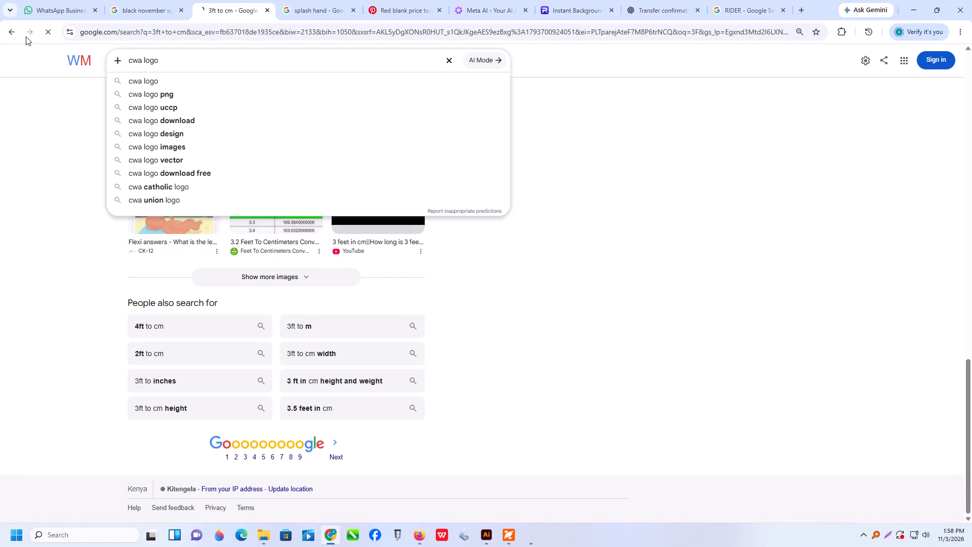
click(185, 97)
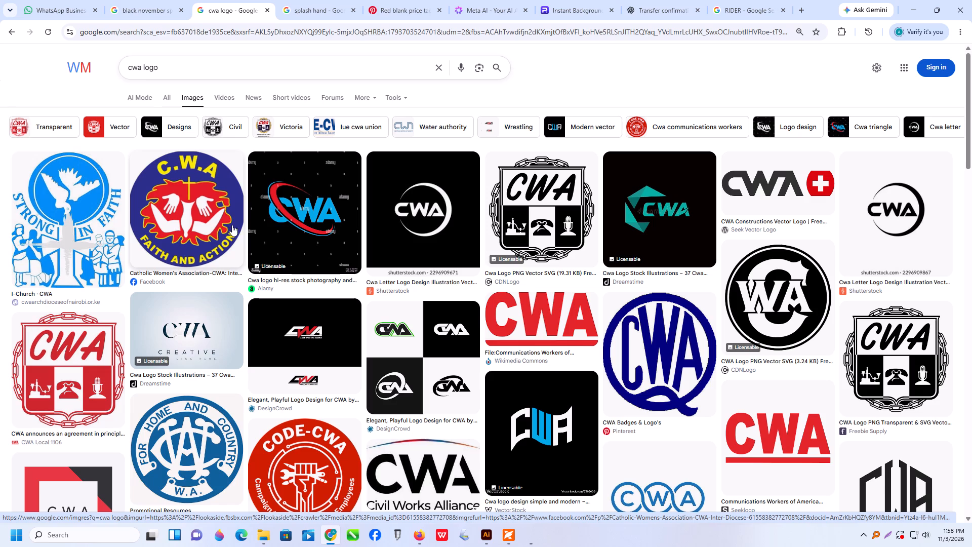
scroll(301, 250, down, 2)
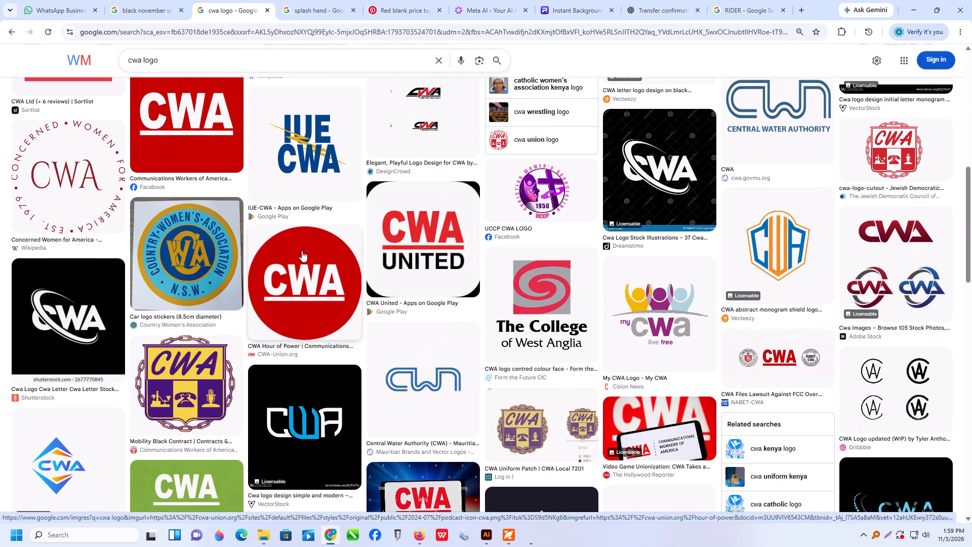
scroll(302, 251, up, 1)
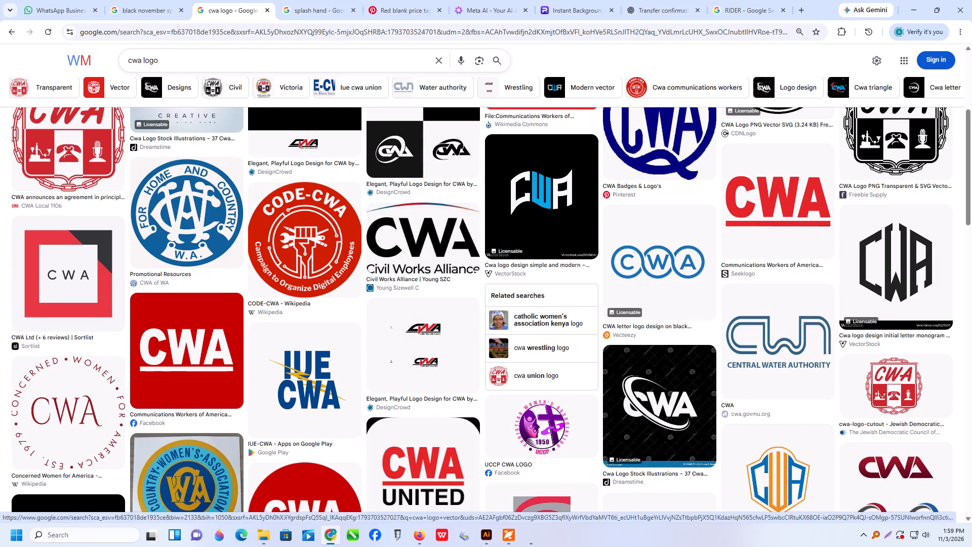
scroll(263, 126, down, 1)
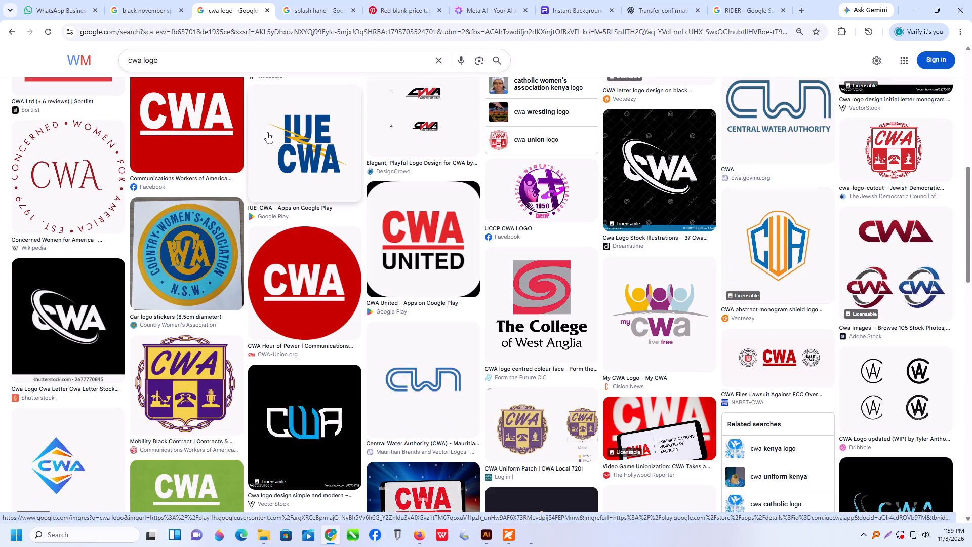
Search the images for "catholic cwa uniform" instead.
drag(187, 67, 42, 71)
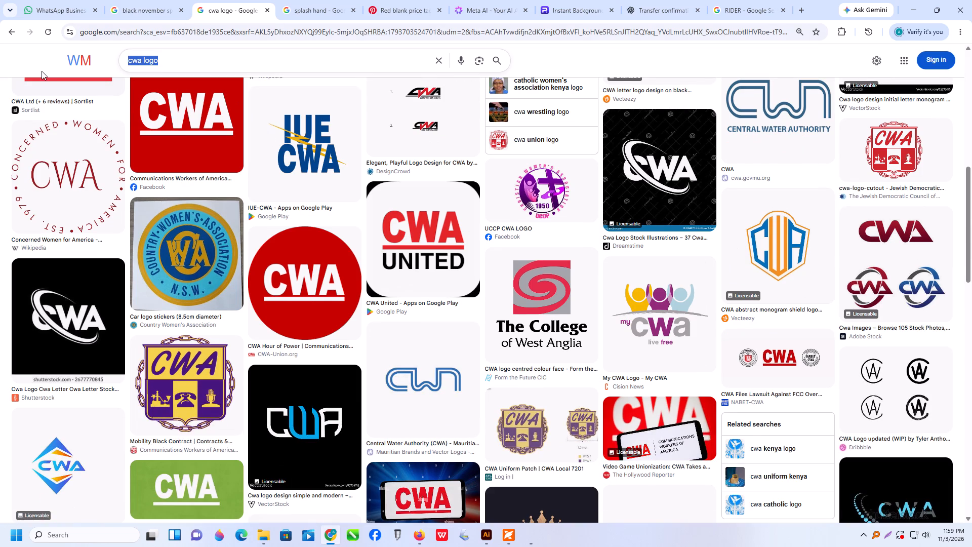
text(ca)
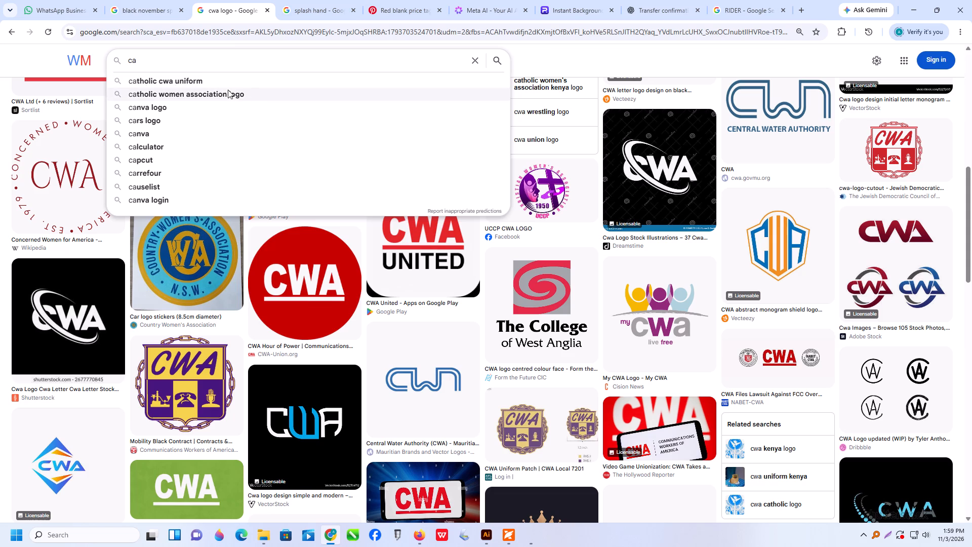
click(218, 82)
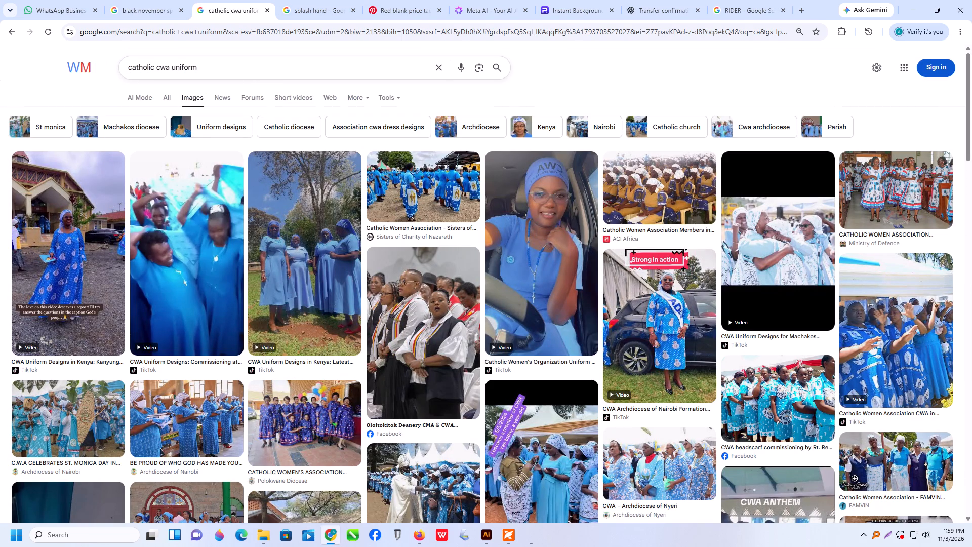
Refine the image search to "cwa catholic logo".
click(196, 71)
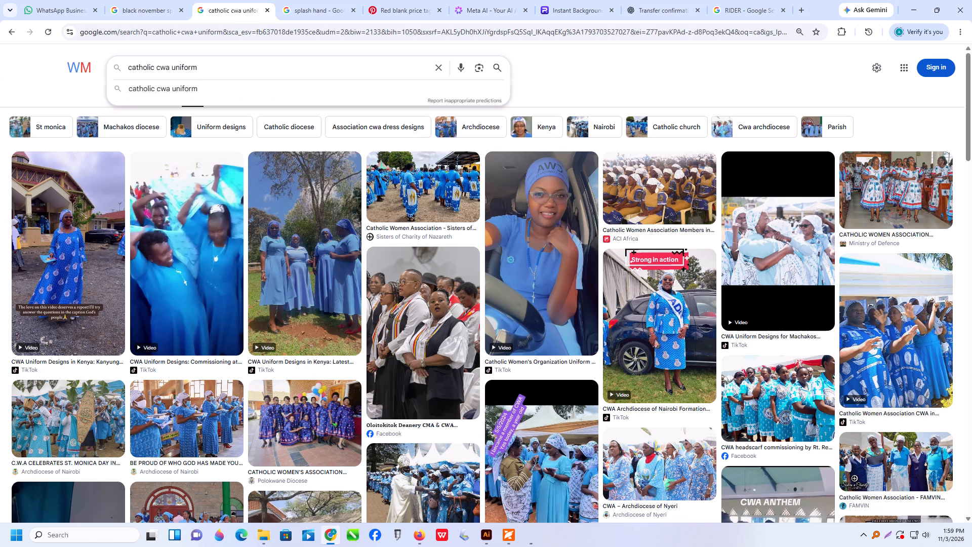
key(BackSpace)
key(BackSpace)
key(BackSpace)
key(BackSpace)
key(BackSpace)
key(BackSpace)
key(BackSpace)
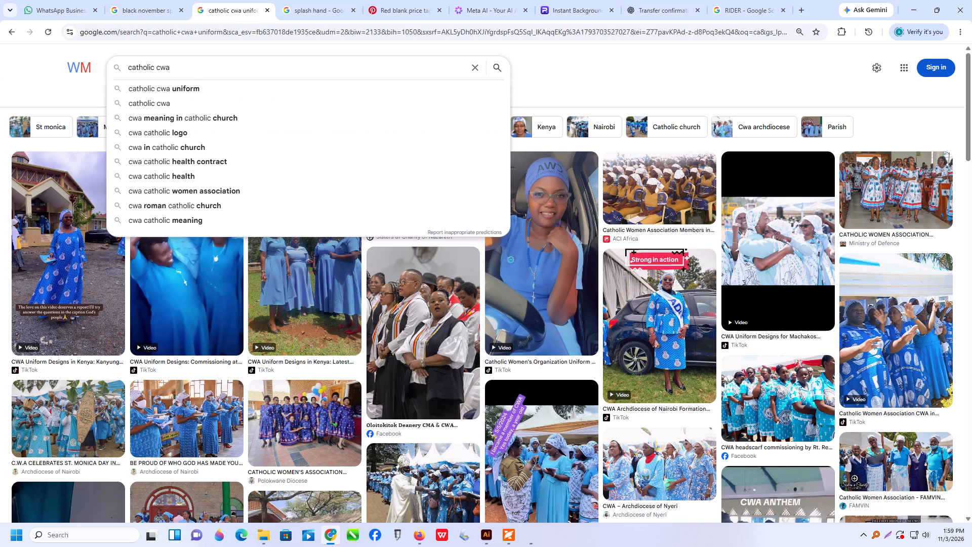
click(166, 128)
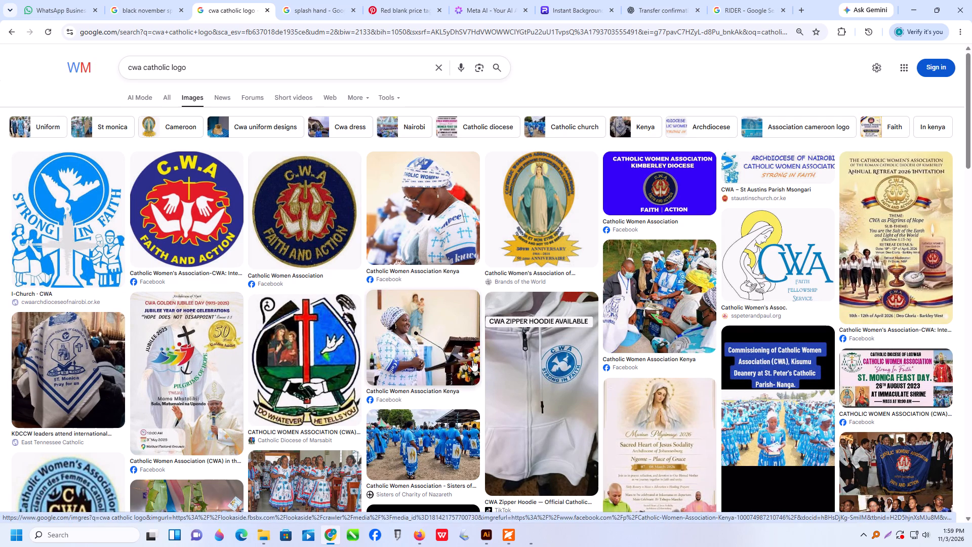
Open the CWA zipper hoodie image with the round "Strong in Faith" dove emblem and copy the image.
click(563, 371)
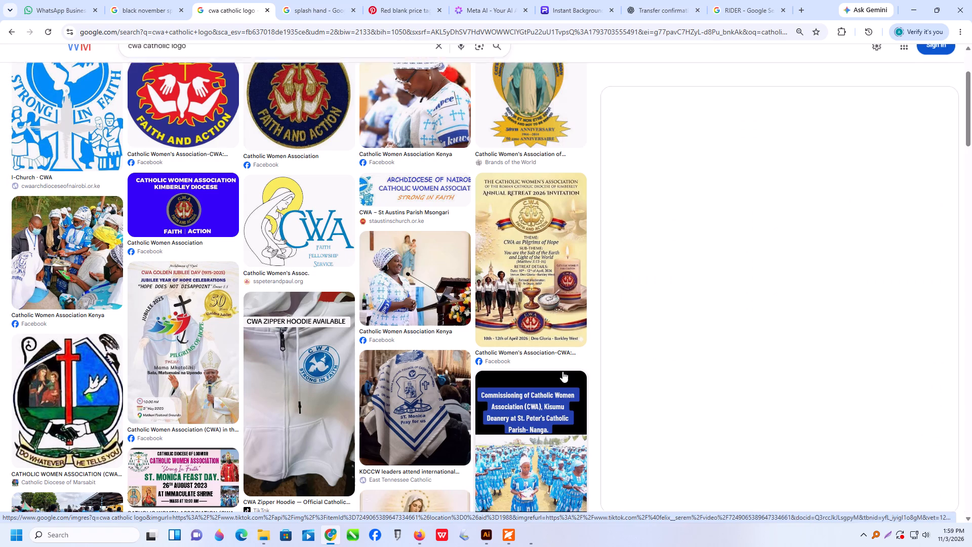
scroll(831, 322, down, 1)
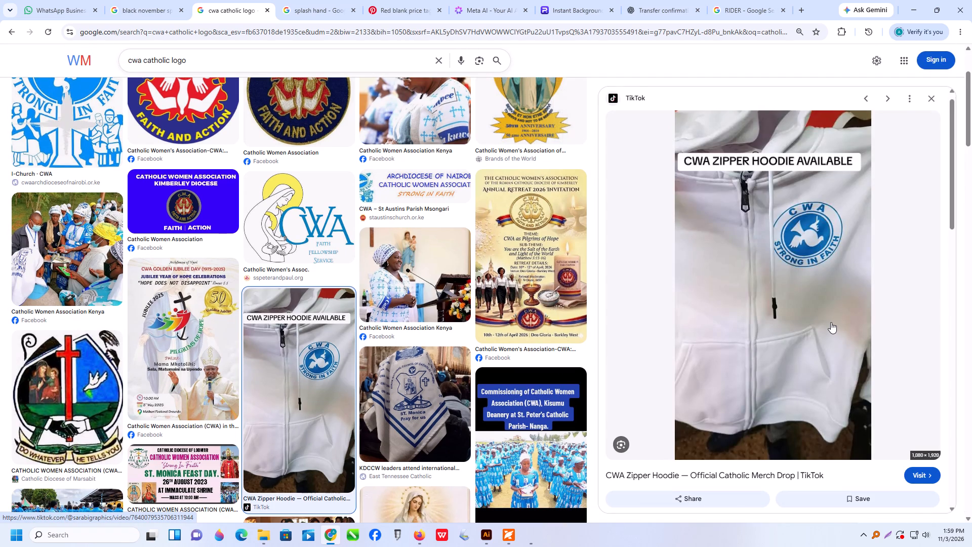
scroll(831, 322, up, 1)
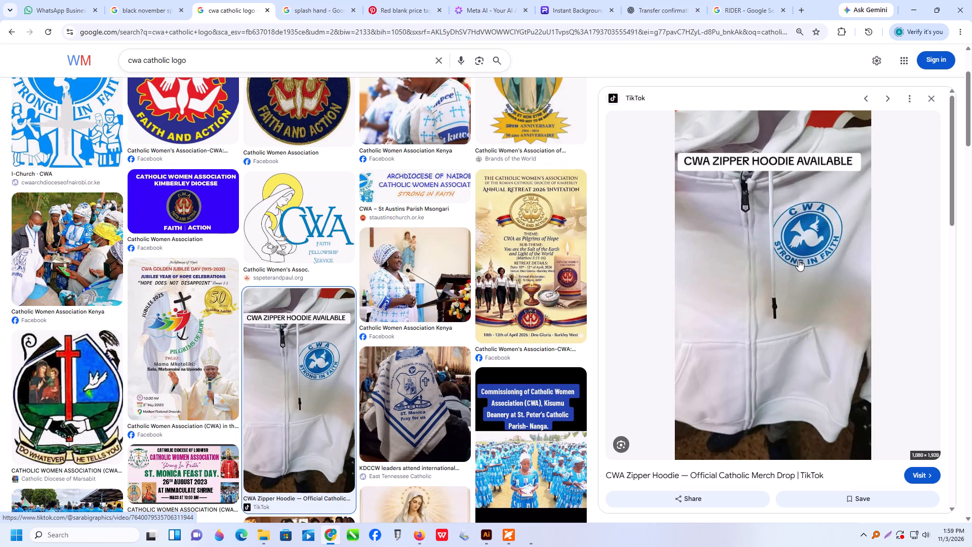
right_click(796, 220)
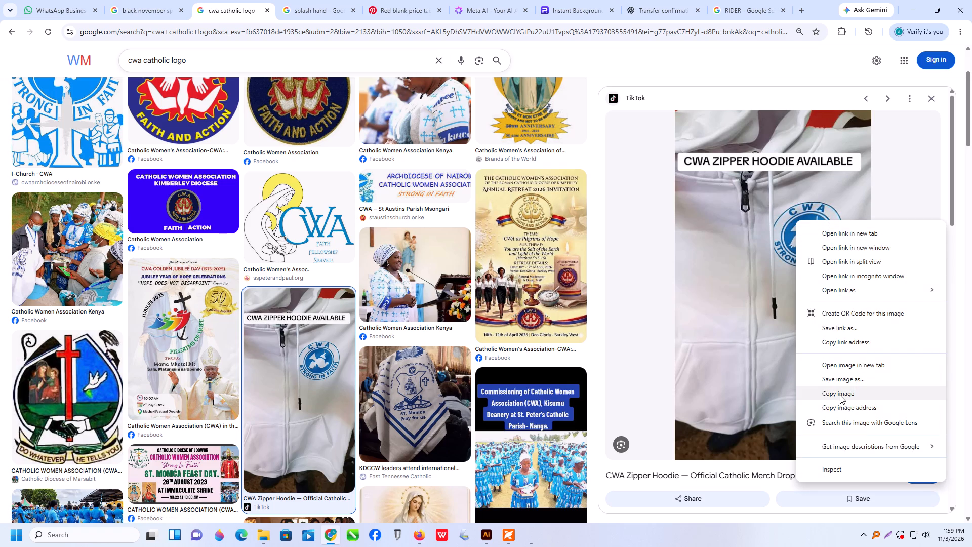
click(840, 395)
scroll(258, 222, up, 2)
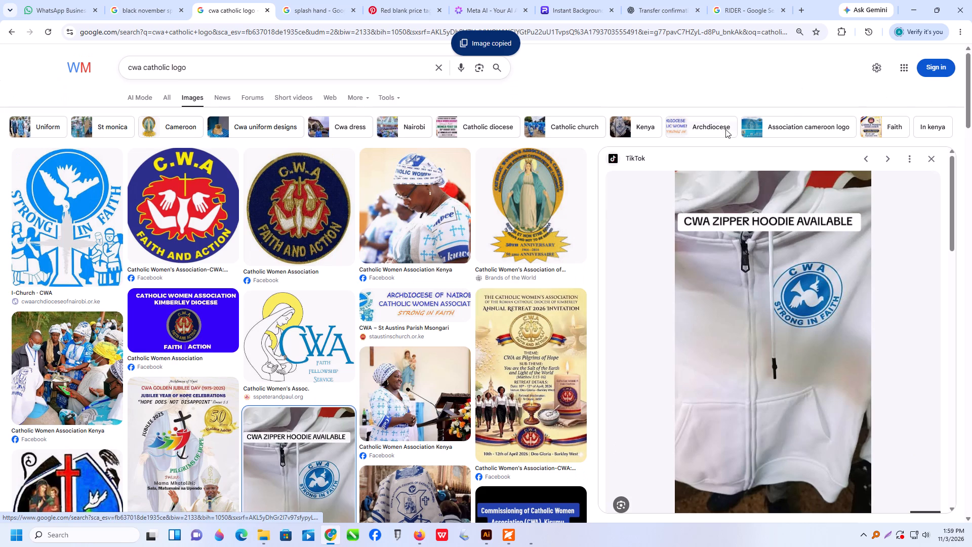
scroll(484, 294, up, 1)
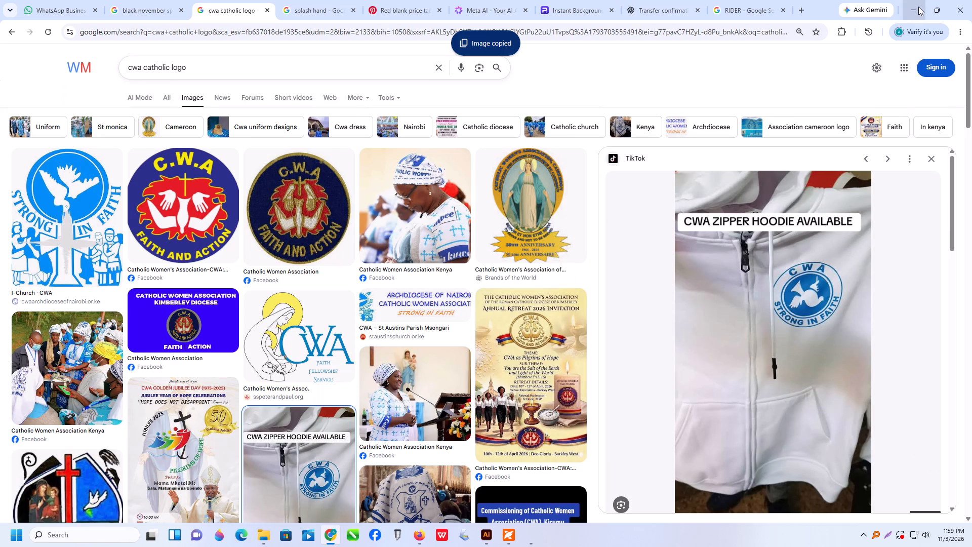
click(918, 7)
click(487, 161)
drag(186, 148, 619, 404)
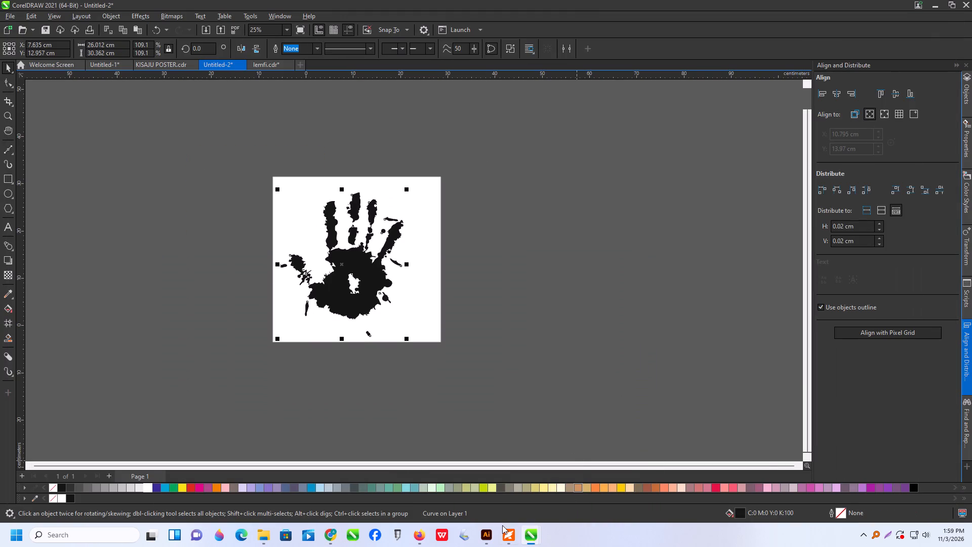
Switch to Illustrator and create a new document 58 cm wide and 20 cm high.
click(490, 532)
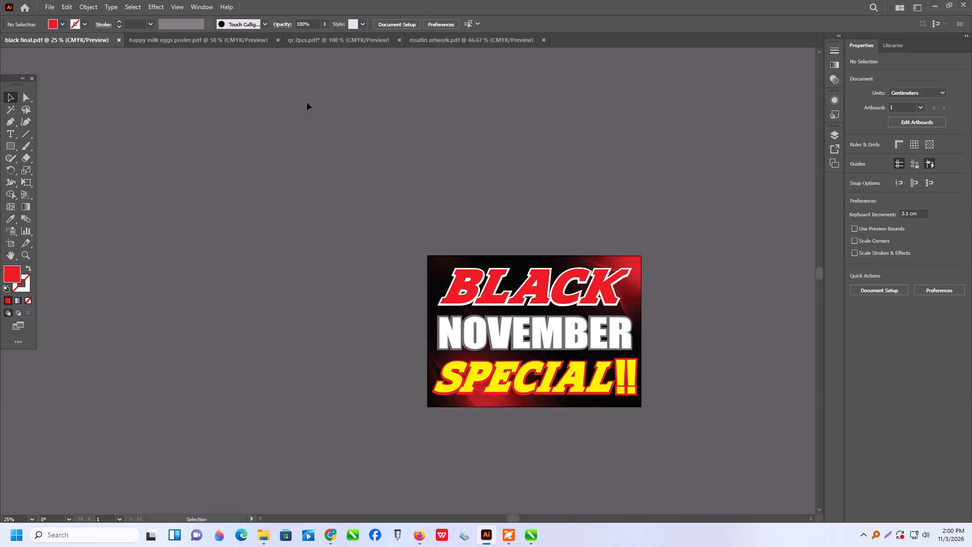
click(367, 40)
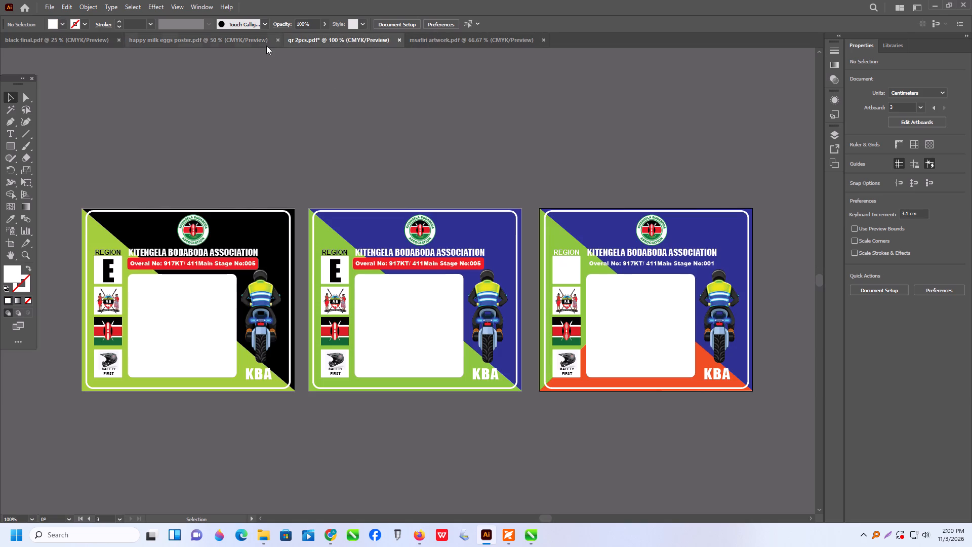
click(209, 33)
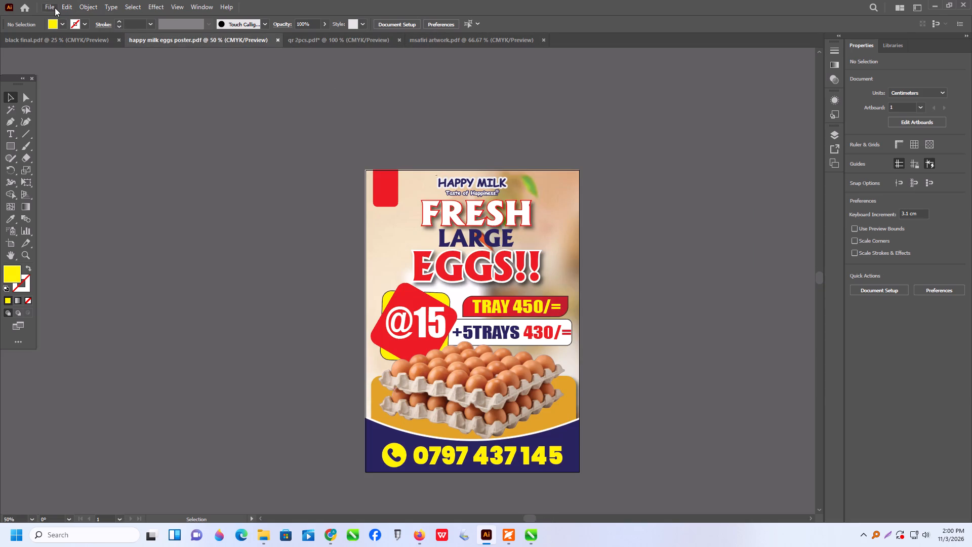
click(54, 8)
click(70, 18)
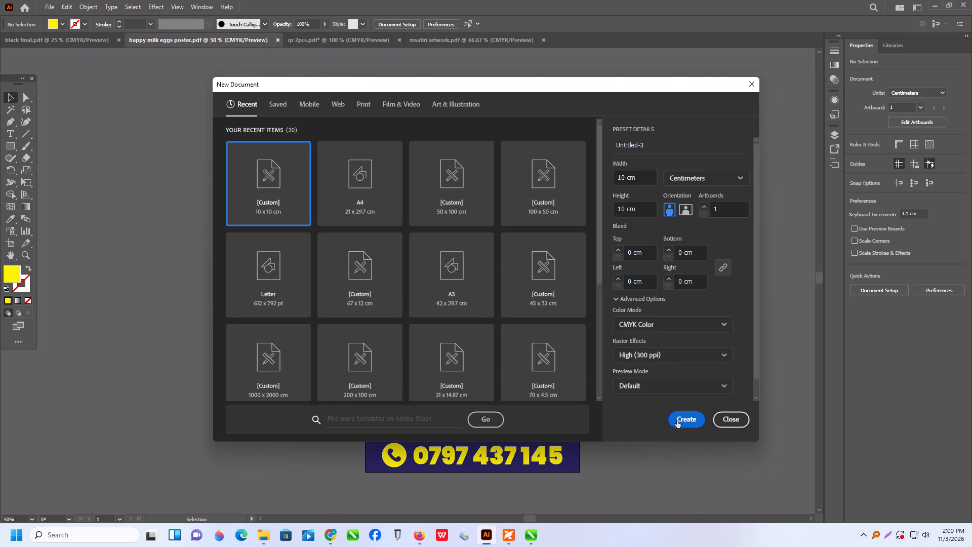
click(463, 201)
drag(640, 180, 492, 183)
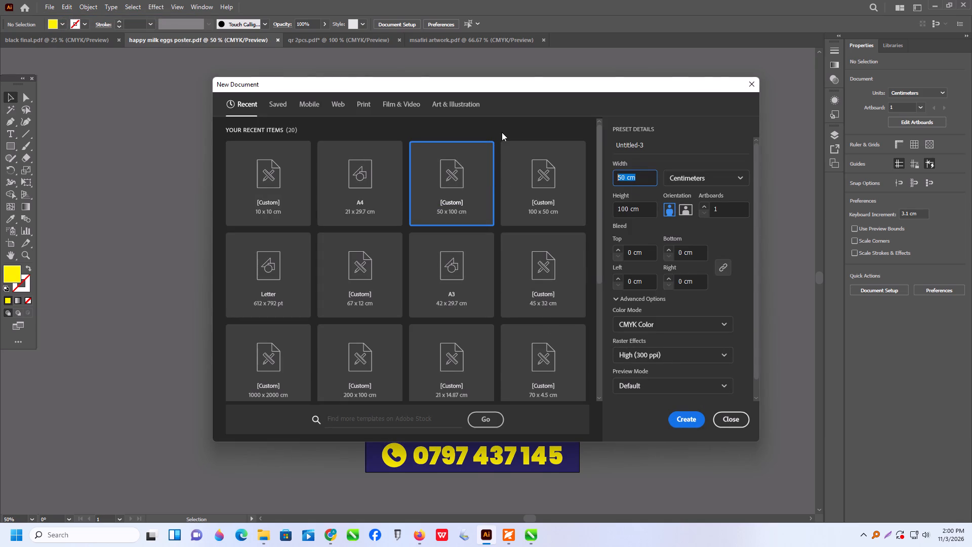
text(58)
key(Tab)
key(Tab)
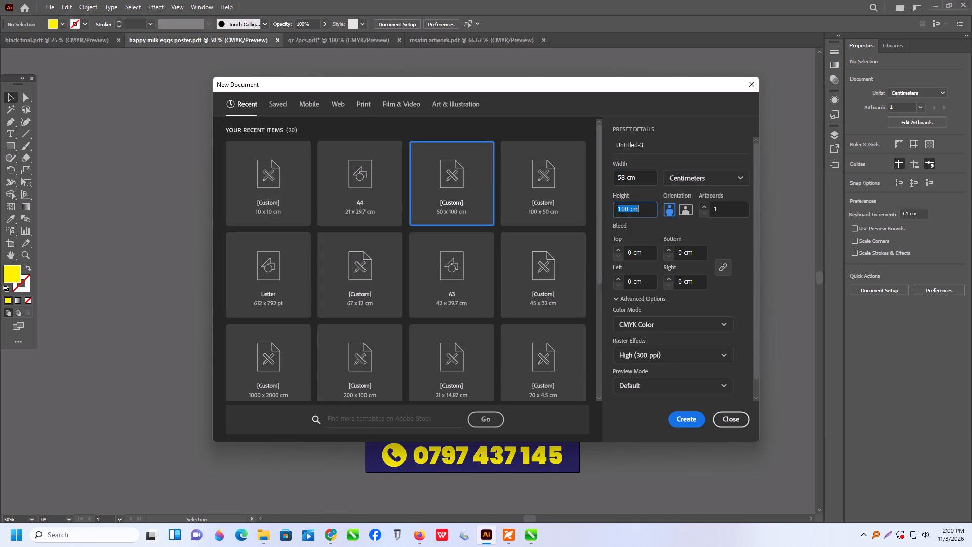
text(20)
key(Return)
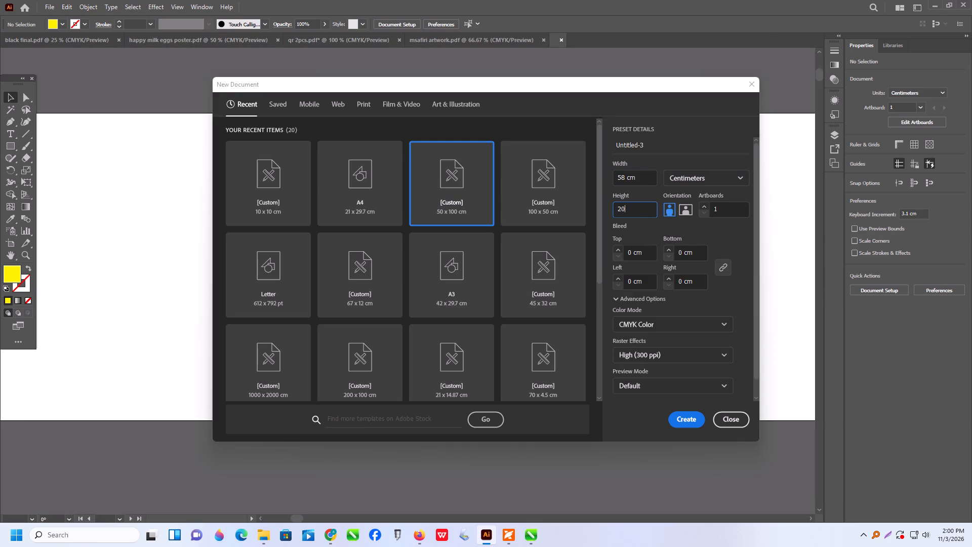
Paste the copied hoodie image into the document and move it to about X 22.6 cm, Y 18.8 cm.
alt+scroll(279, 165, down, 2)
key(ctrl+v)
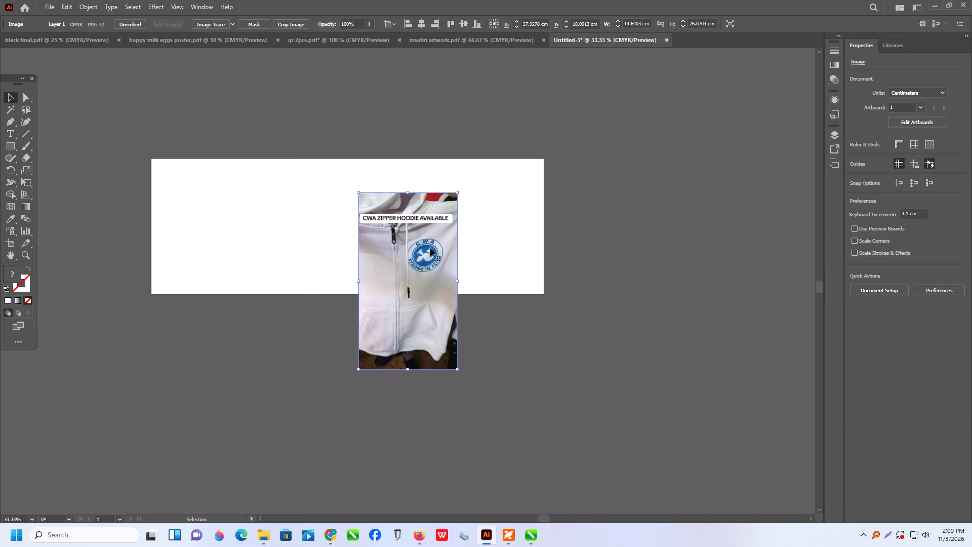
drag(411, 264, 310, 269)
alt+scroll(326, 272, up, 3)
alt+scroll(14, 172, down, 2)
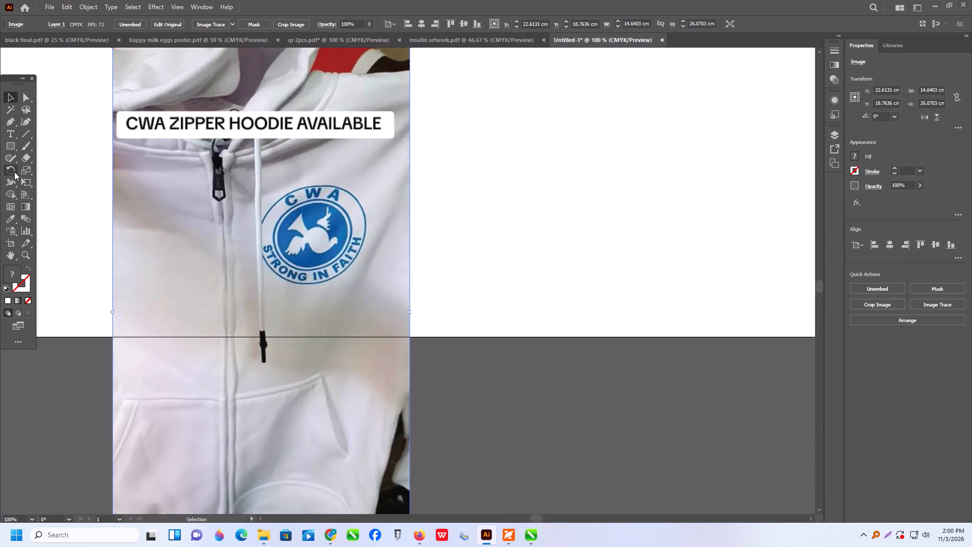
Draw a near-circular ellipse about 7.3 cm across on the empty artboard area beside the hoodie image.
click(12, 149)
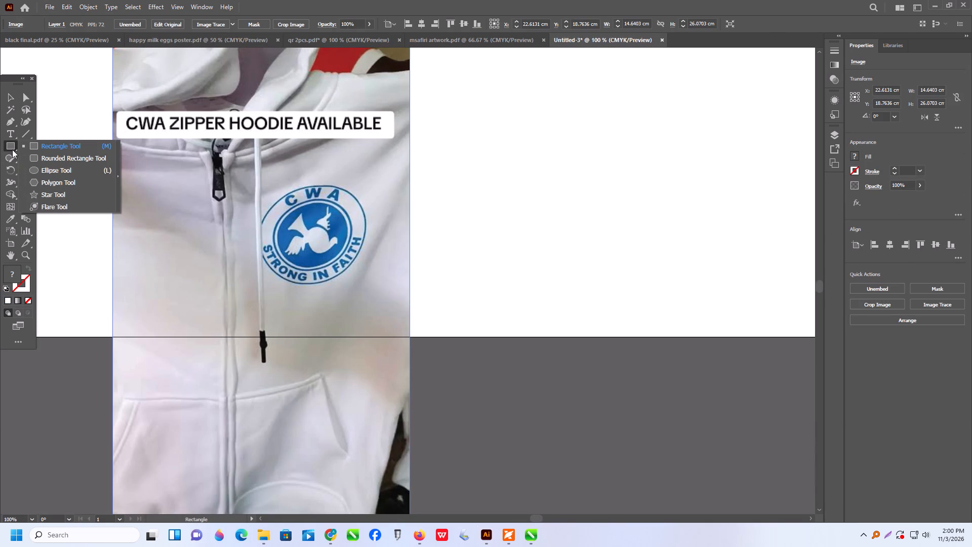
click(36, 169)
drag(496, 175, 598, 296)
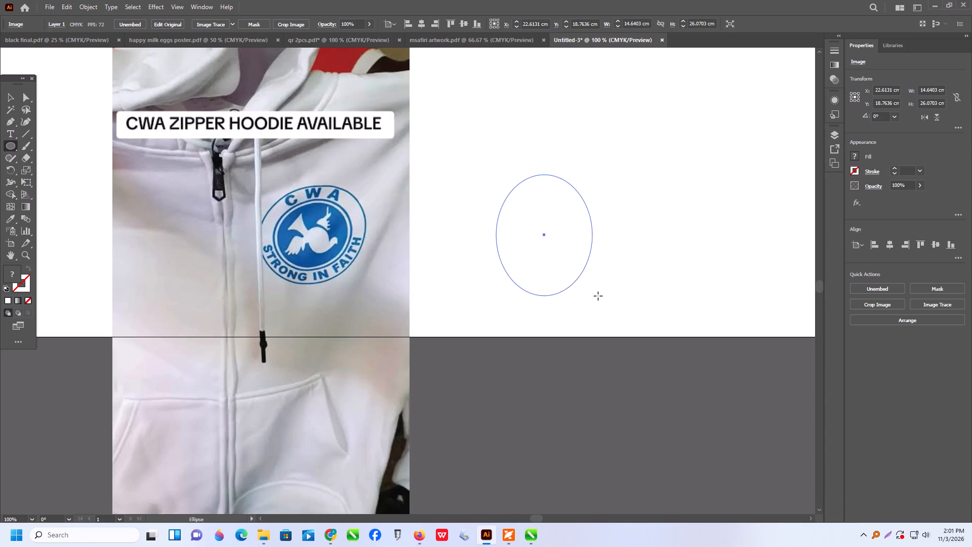
drag(598, 296, 644, 323)
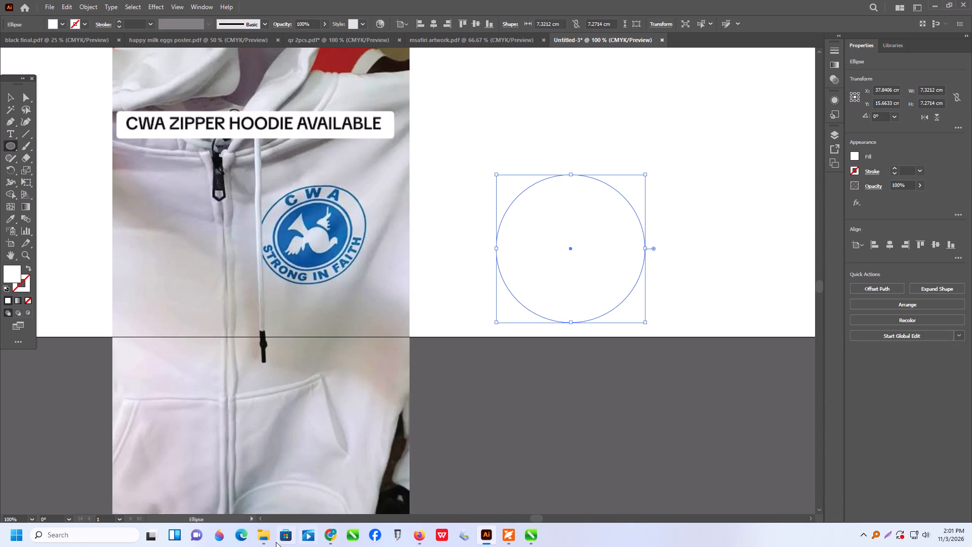
Switch to File Explorer and search Local Disk (D:) for "cwa".
click(267, 539)
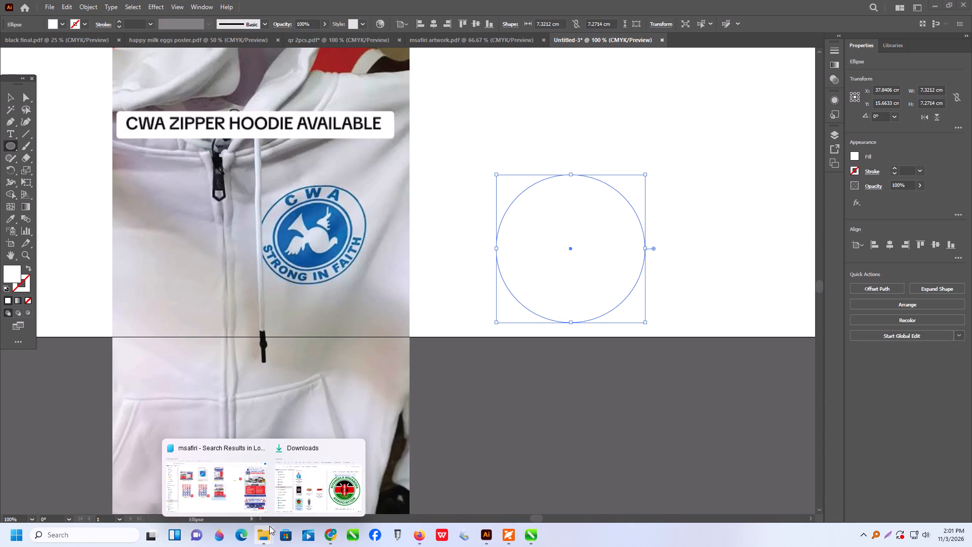
click(184, 488)
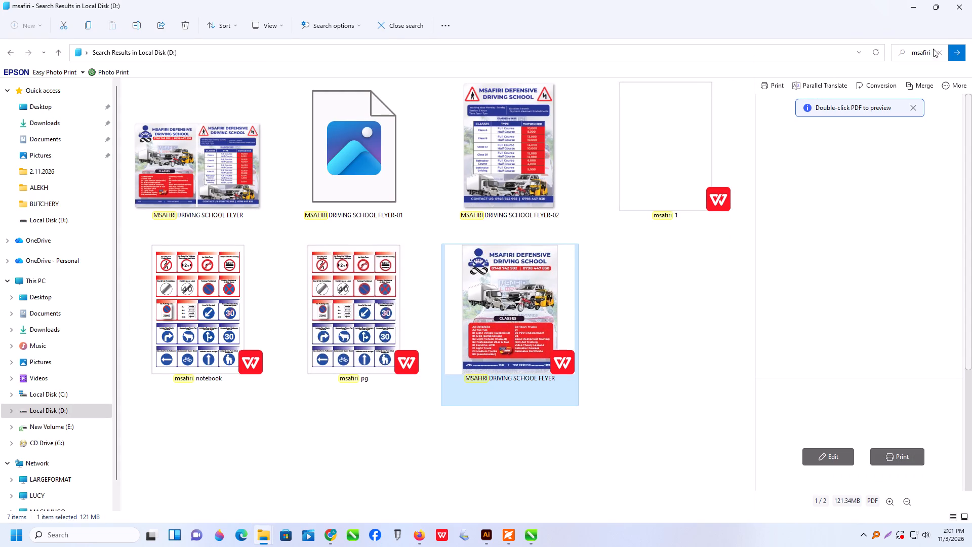
triple_click(923, 53)
text(cwa)
click(955, 50)
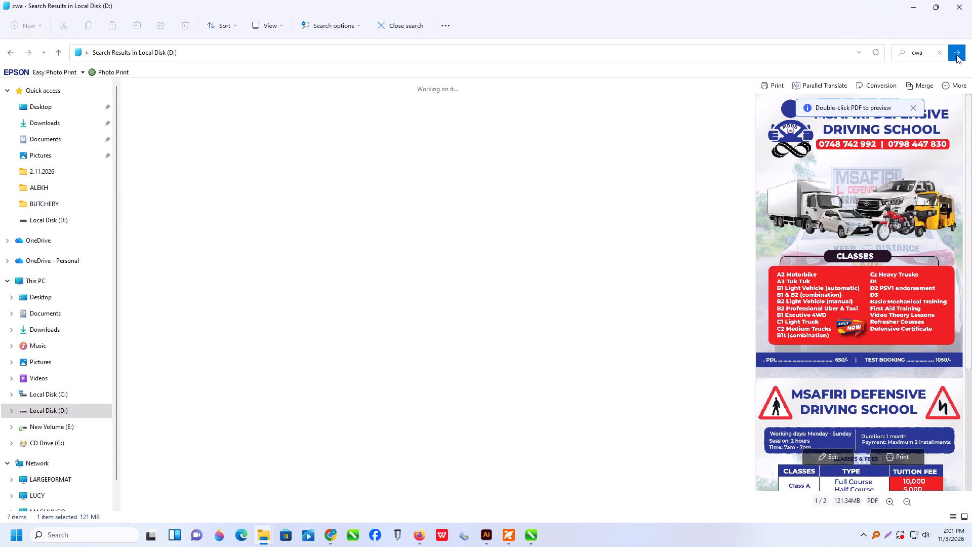
click(957, 54)
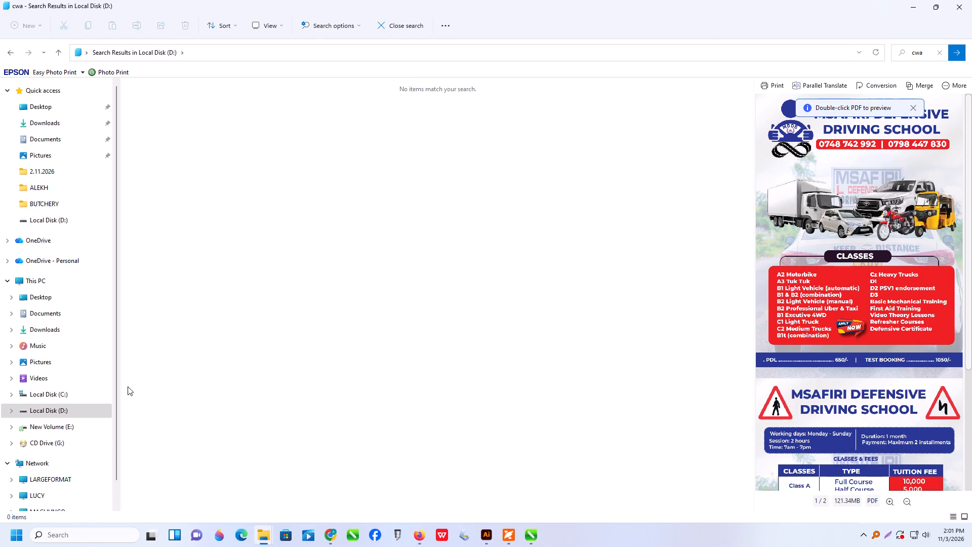
Search the New Volume (E:) drive for "cwa".
click(64, 423)
click(934, 50)
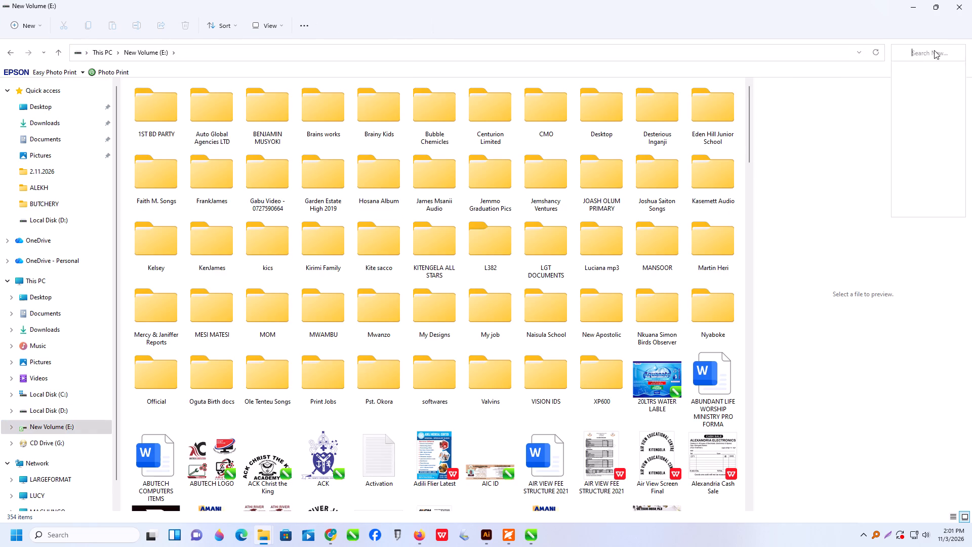
click(922, 72)
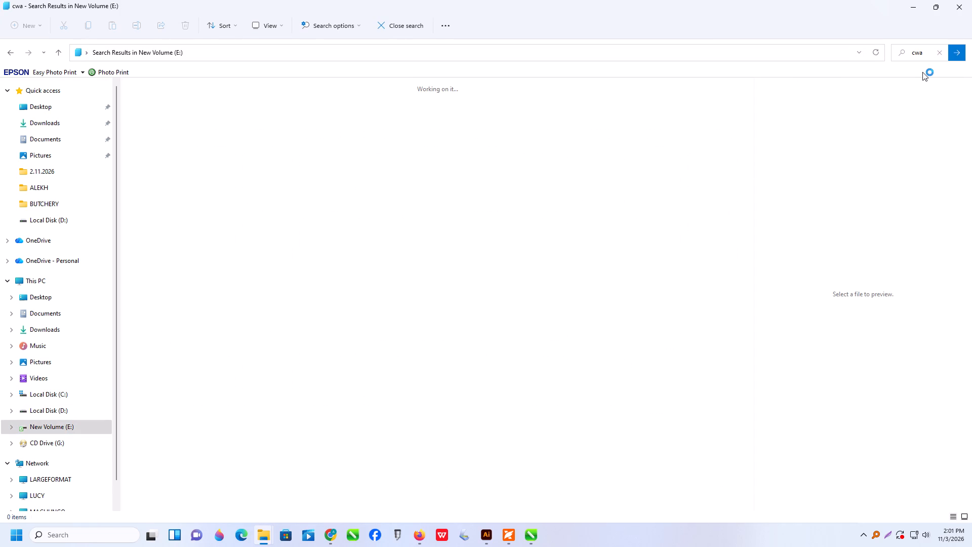
click(960, 52)
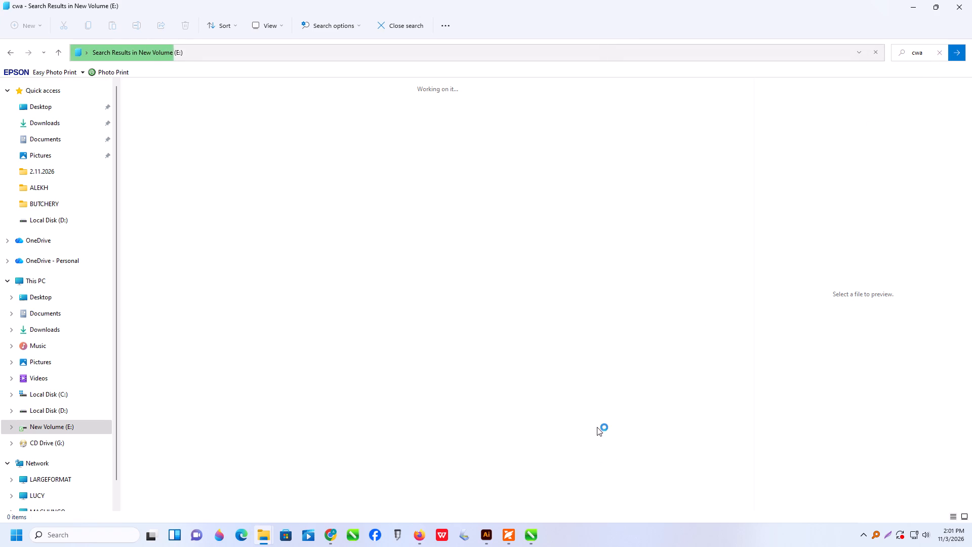
Switch to Chrome, refine the image search to "cwa catholic women logo" and look through the results for the round dove emblem.
click(329, 531)
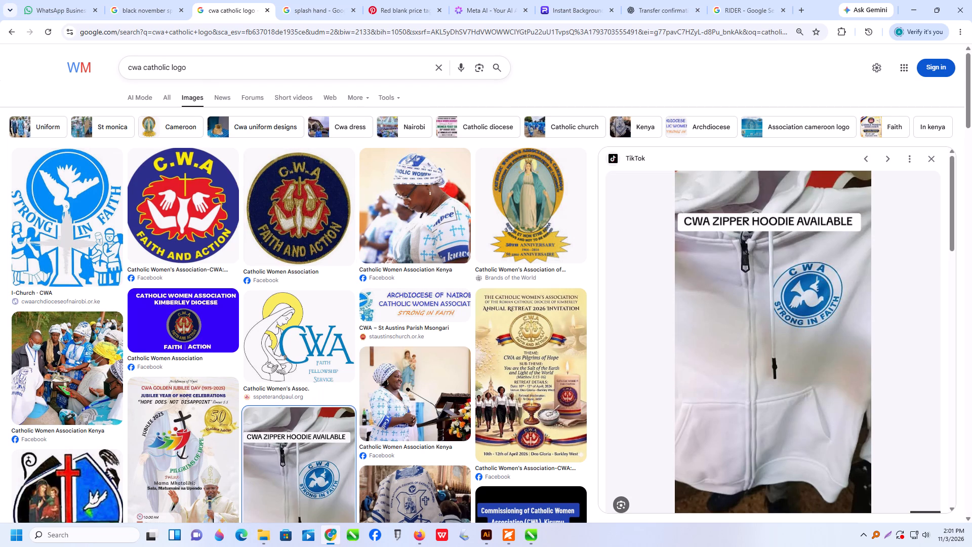
click(169, 66)
key(space)
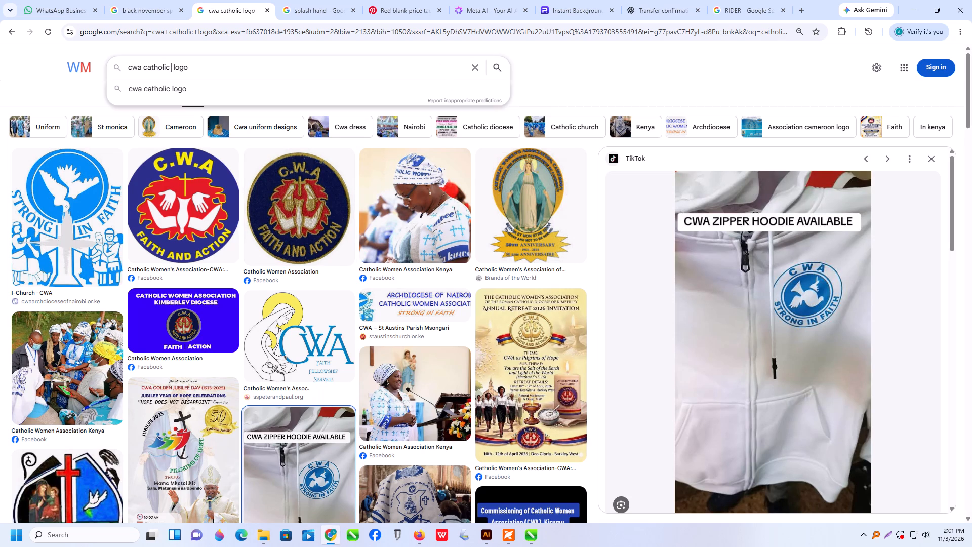
text(won)
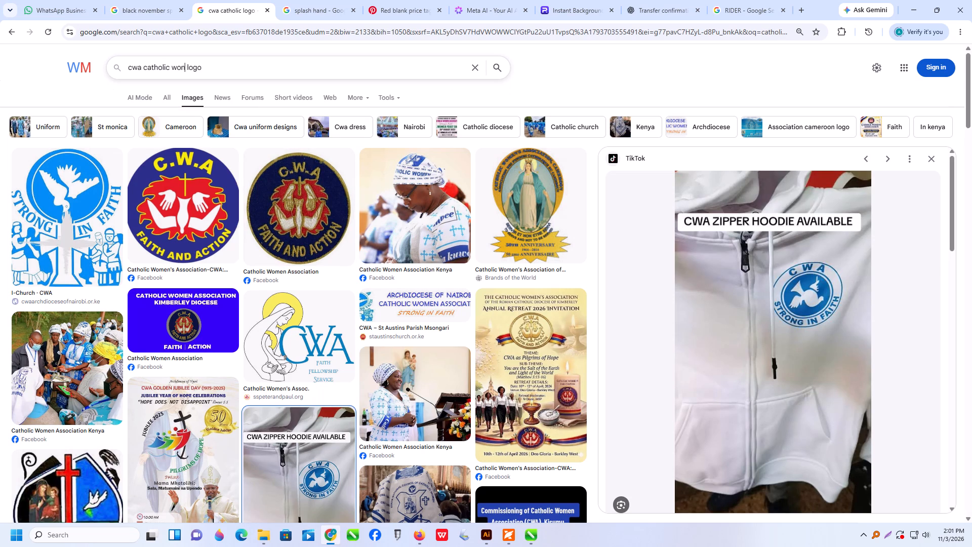
key(BackSpace)
text(men)
key(space)
key(Return)
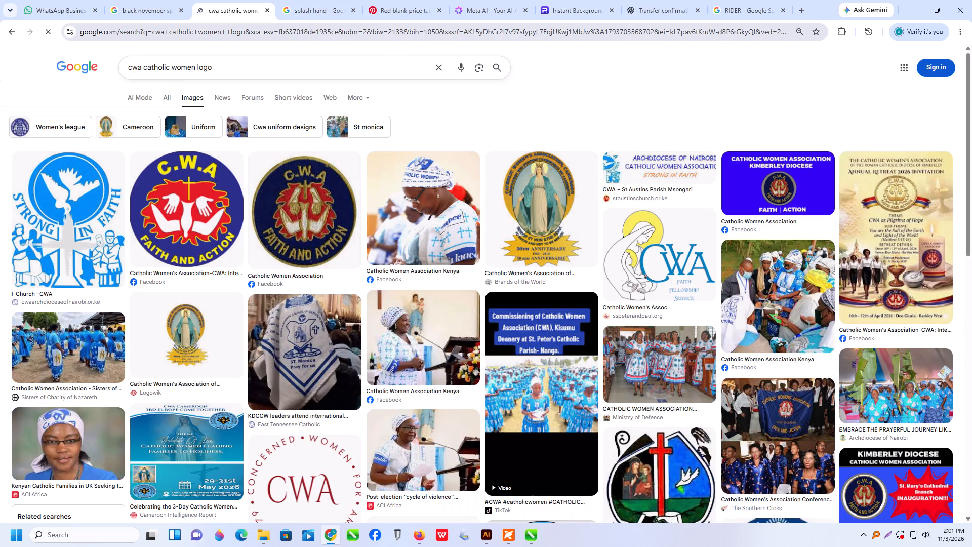
scroll(457, 179, down, 1)
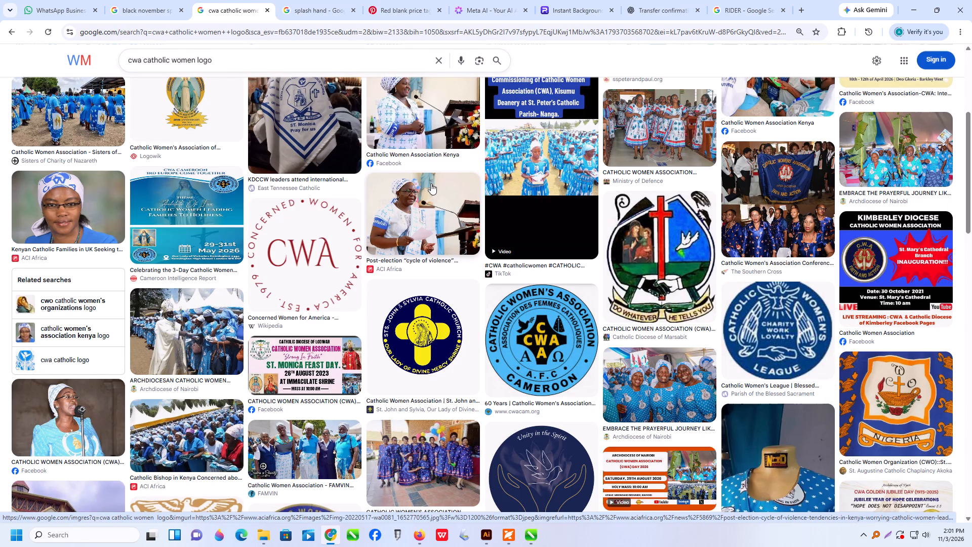
scroll(430, 183, down, 1)
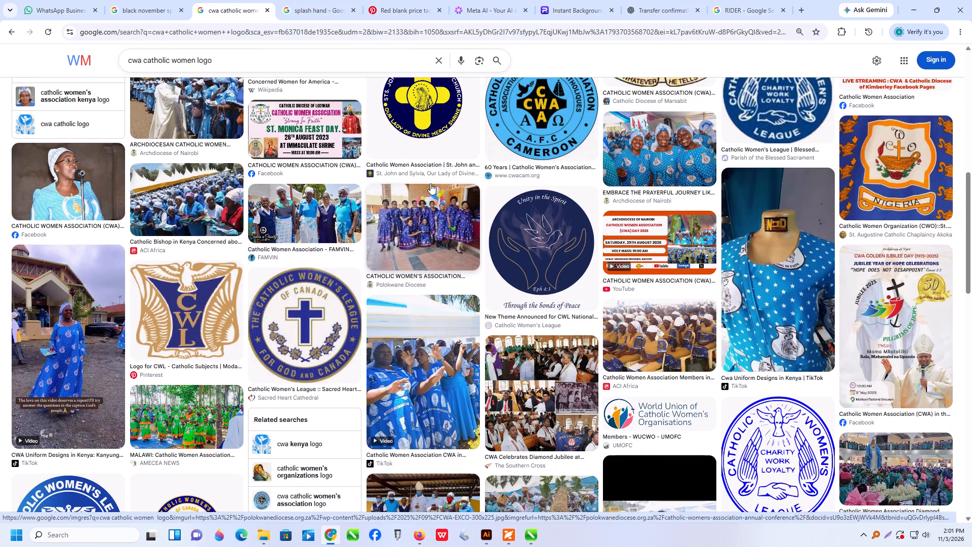
scroll(396, 178, down, 1)
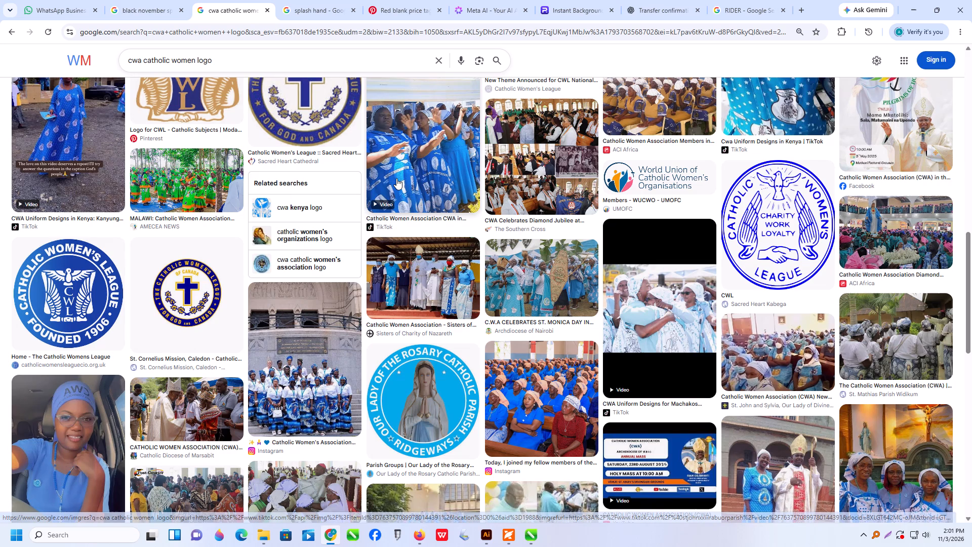
scroll(396, 178, down, 1)
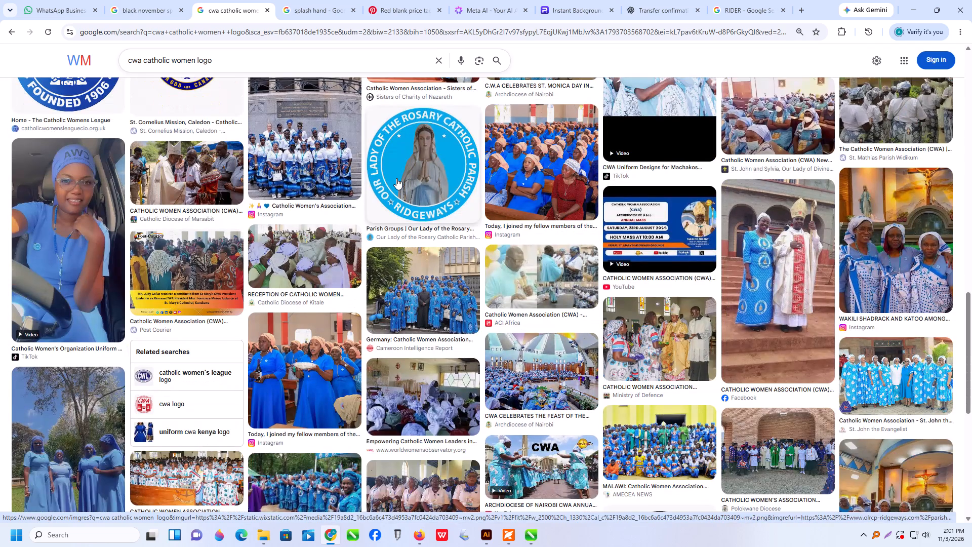
scroll(396, 178, down, 2)
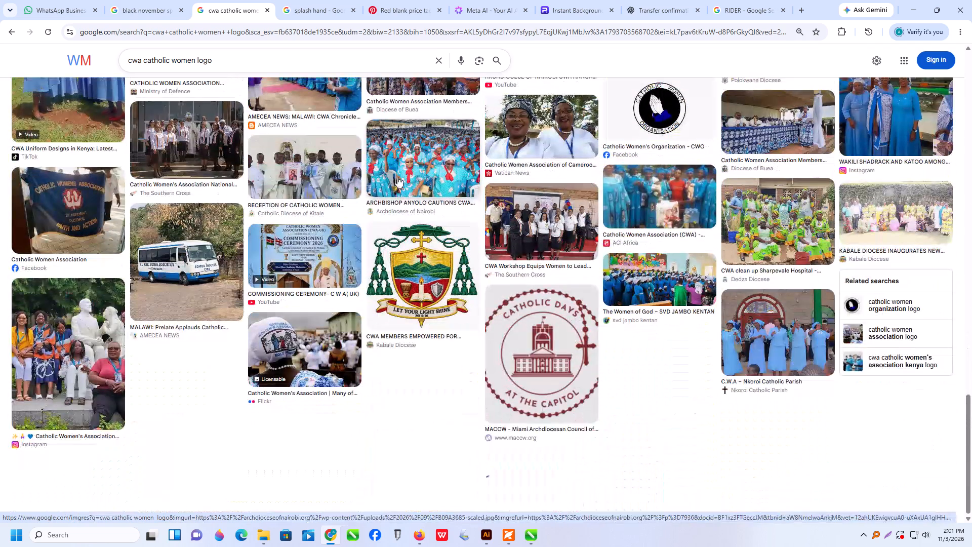
Return to Illustrator and give the ellipse a 2 pt stroke in bright blue.
click(918, 13)
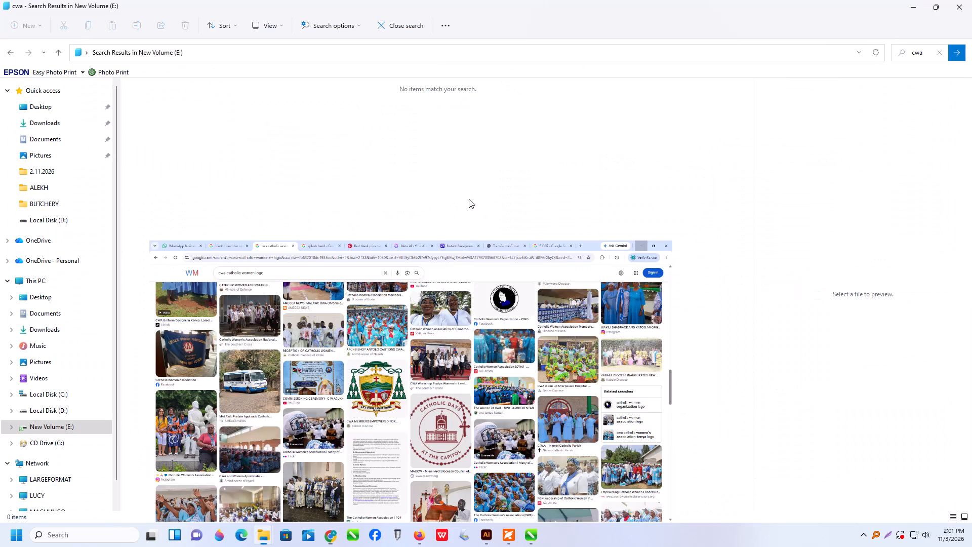
click(916, 5)
alt+scroll(641, 253, up, 1)
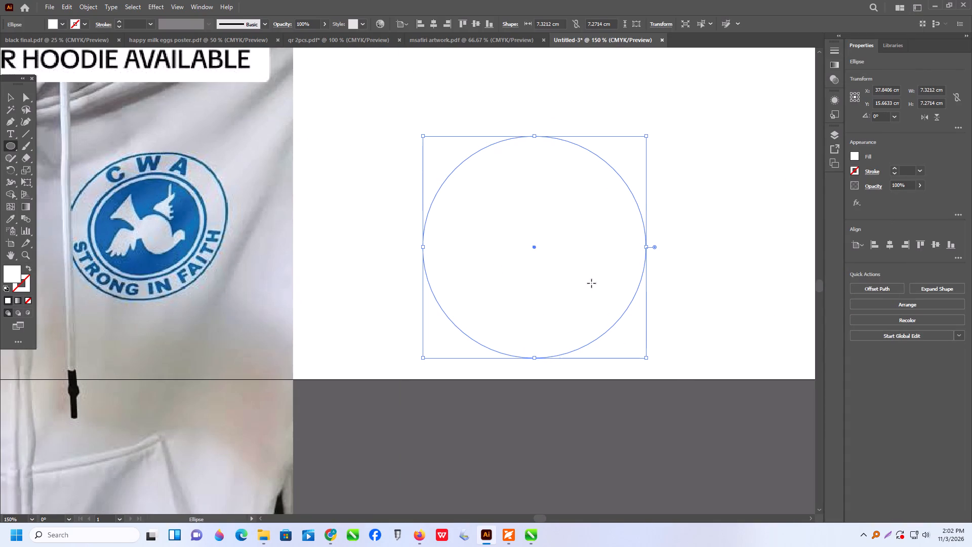
click(12, 98)
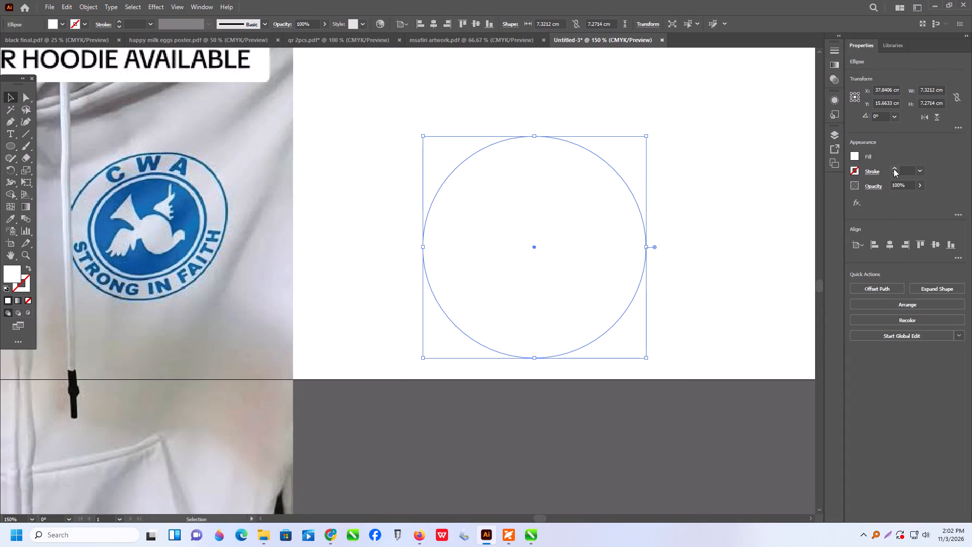
click(894, 169)
triple_click(894, 169)
click(894, 169)
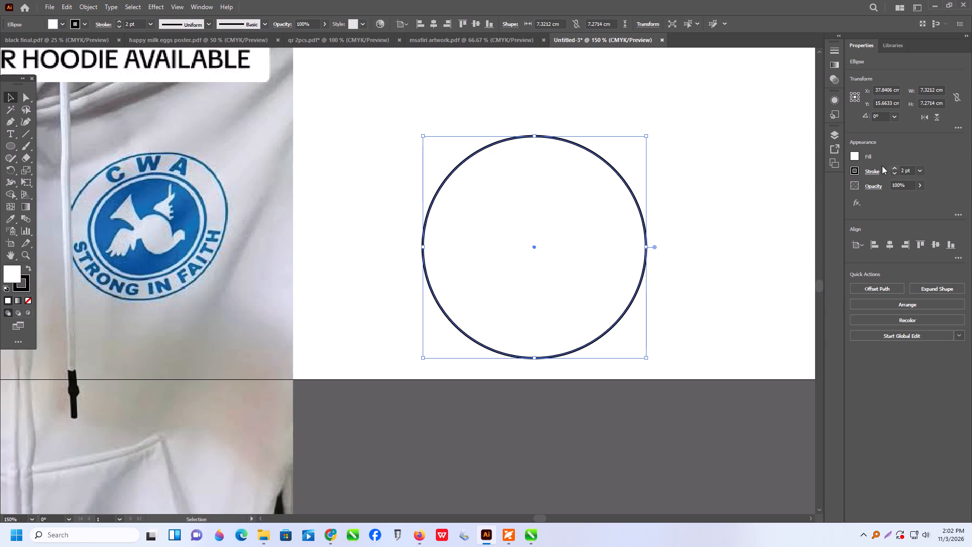
triple_click(21, 289)
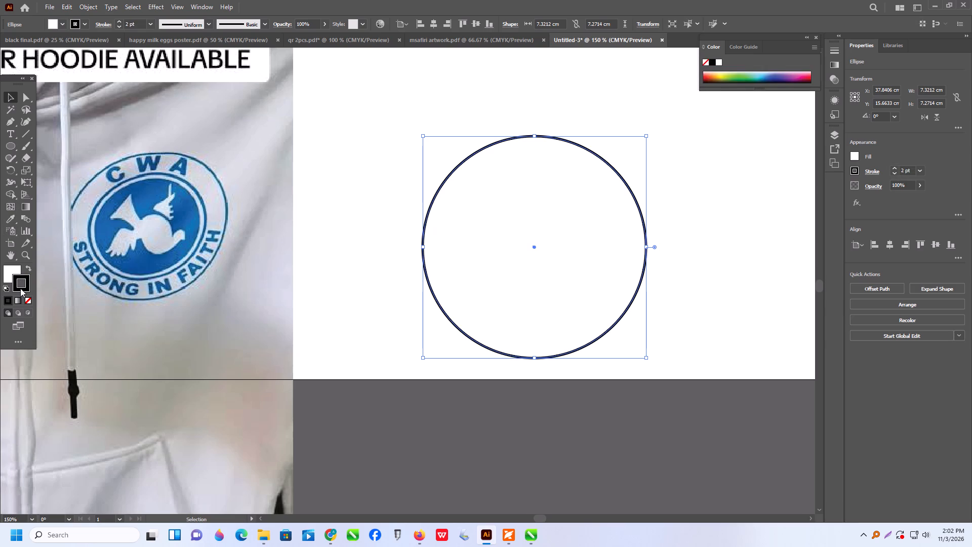
click(221, 440)
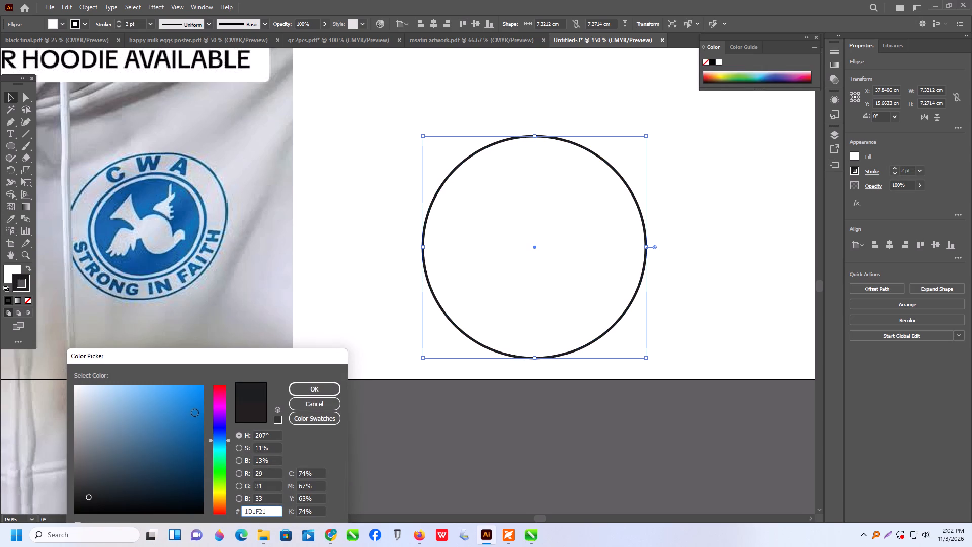
drag(195, 413, 208, 375)
click(302, 389)
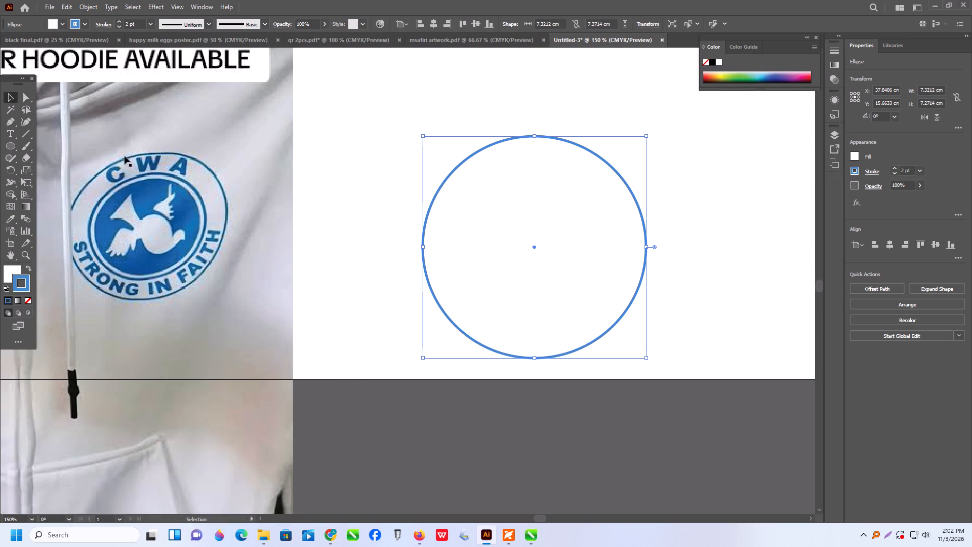
Duplicate the blue-outlined circle, scale the copy to about 5.98 × 5.94 cm and place it inside the original.
click(11, 92)
click(355, 190)
click(585, 314)
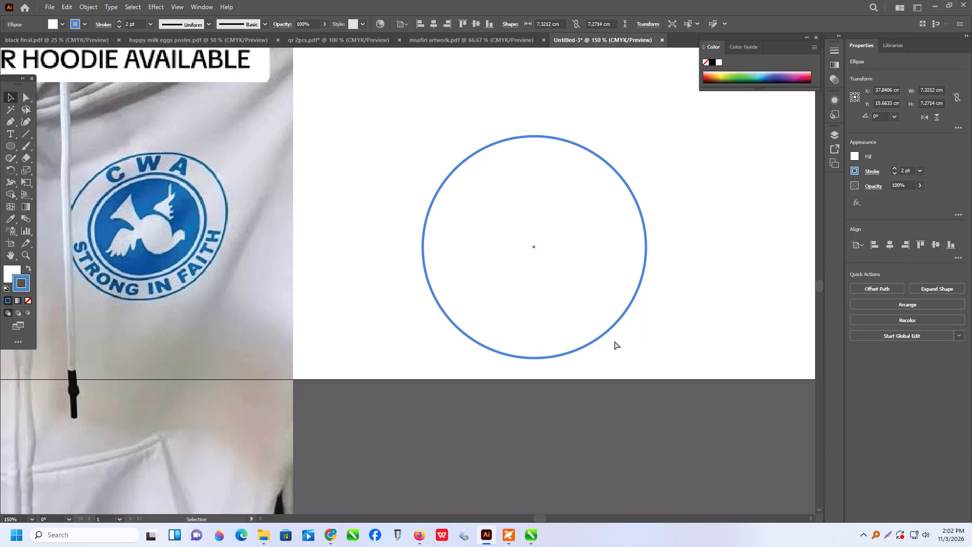
key(ctrl+c)
key(ctrl+v)
drag(430, 308, 554, 285)
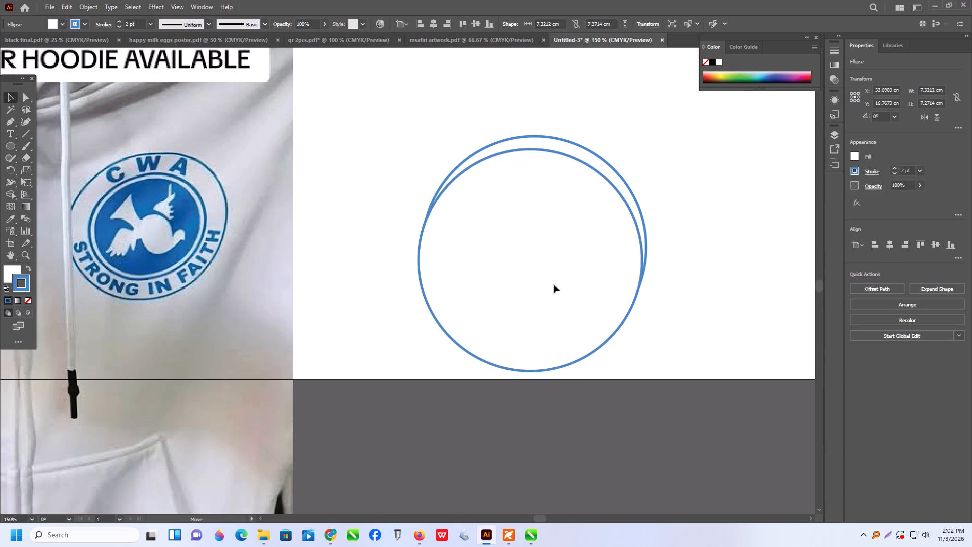
drag(554, 285, 556, 279)
shift+drag(645, 362, 644, 359)
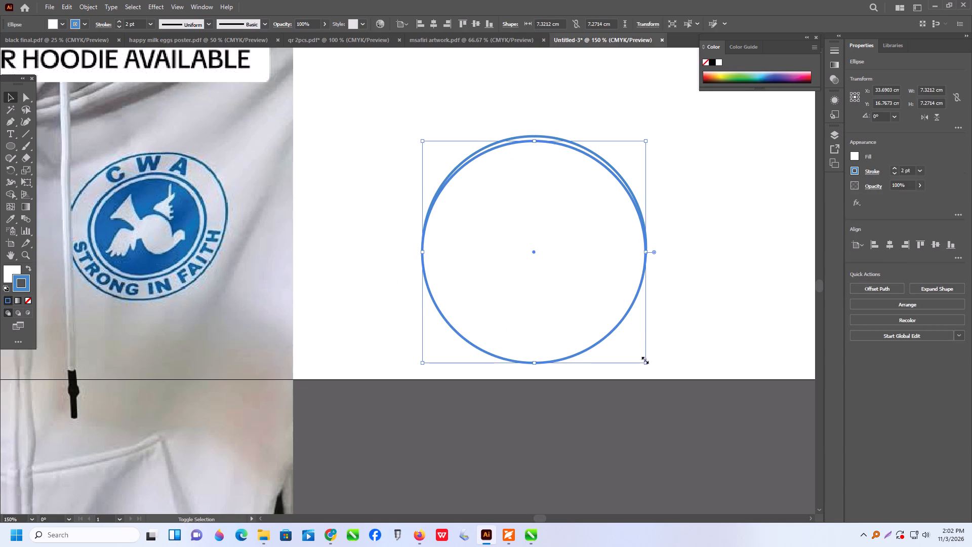
shift+drag(644, 359, 604, 331)
drag(510, 240, 532, 258)
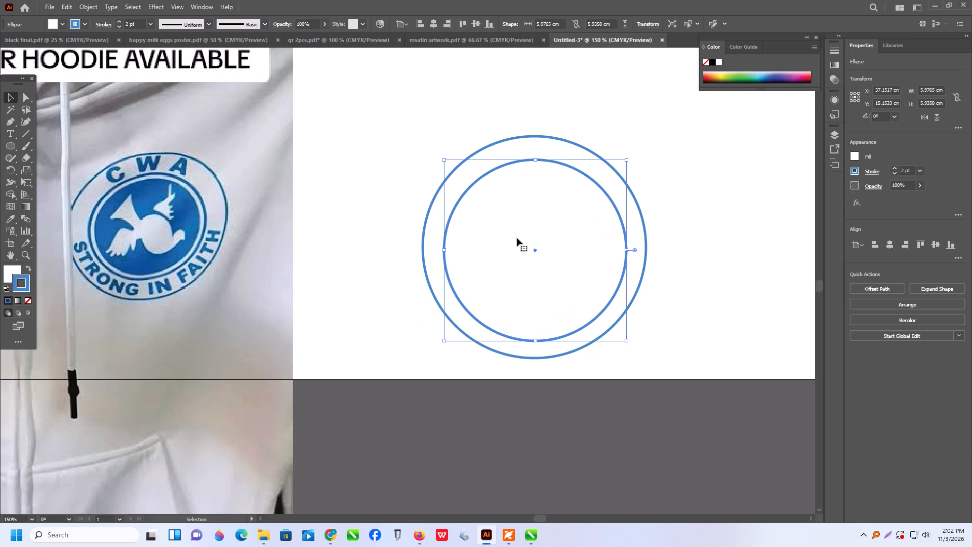
Centre the two circles on each other horizontally and vertically, aligning to a key object.
drag(384, 95, 673, 410)
click(855, 242)
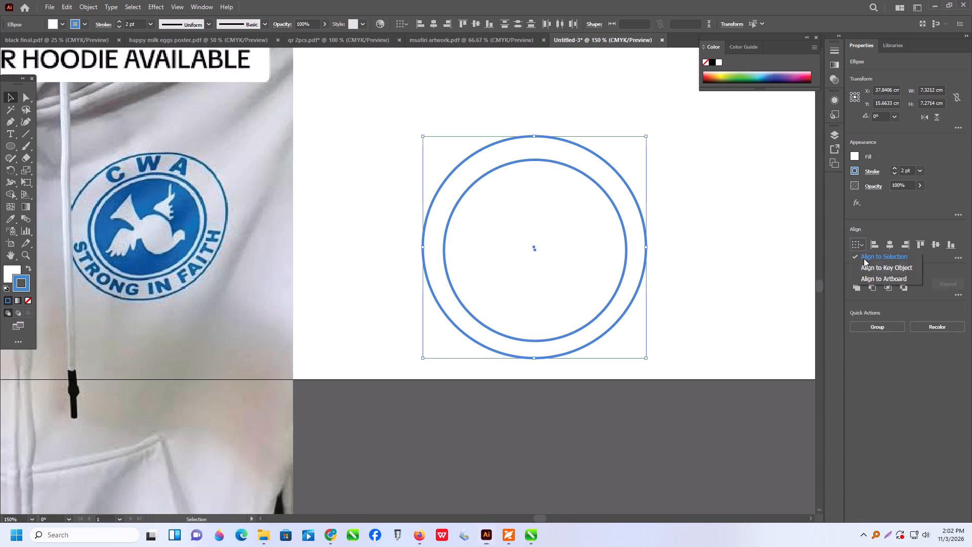
drag(866, 266, 876, 264)
click(889, 246)
click(937, 242)
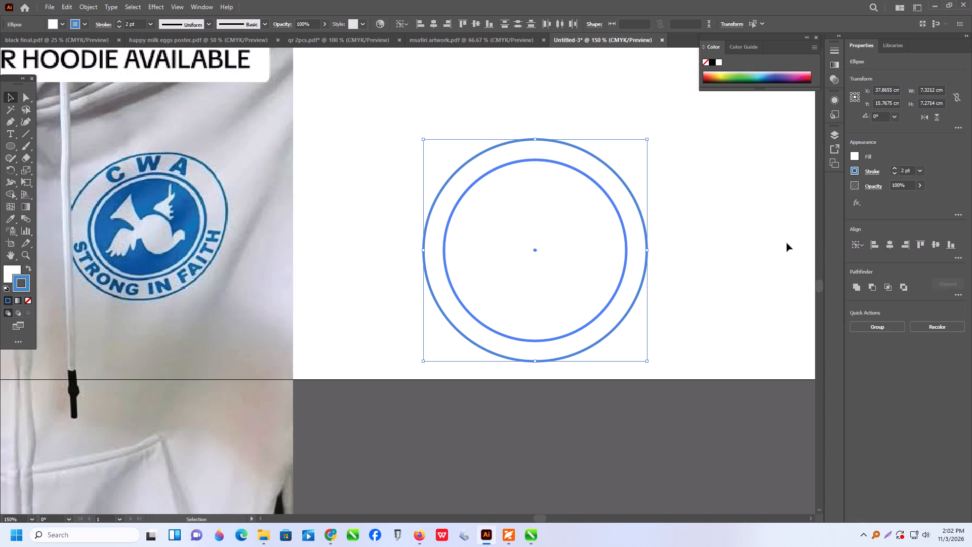
click(787, 243)
Scale the inner circle down slightly to about 5.85 × 5.81 cm.
alt+scroll(561, 266, up, 1)
click(561, 266)
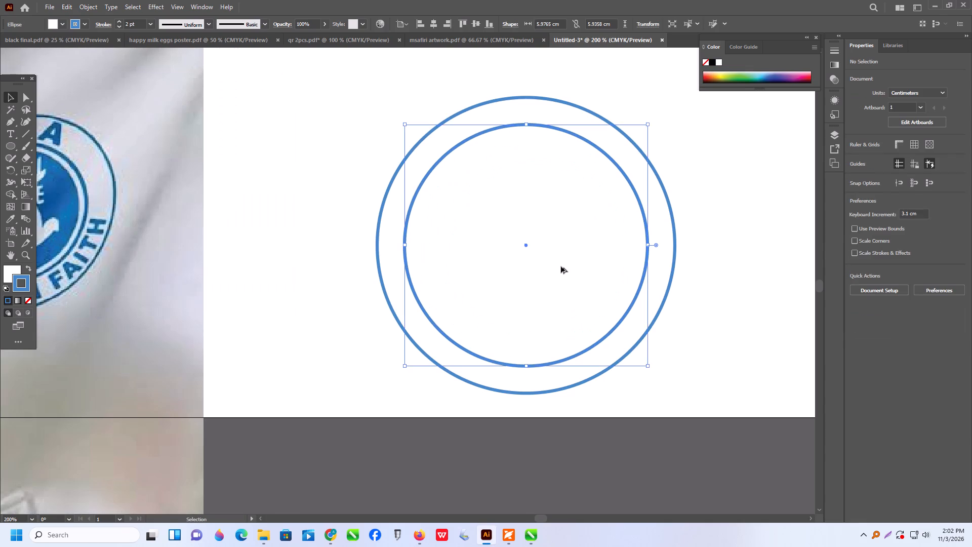
alt+scroll(567, 267, down, 2)
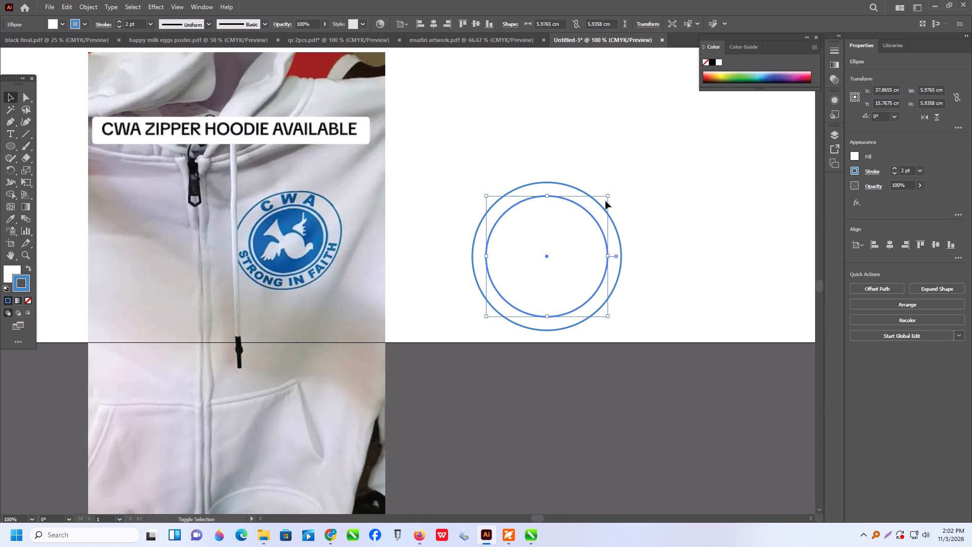
shift+click(608, 197)
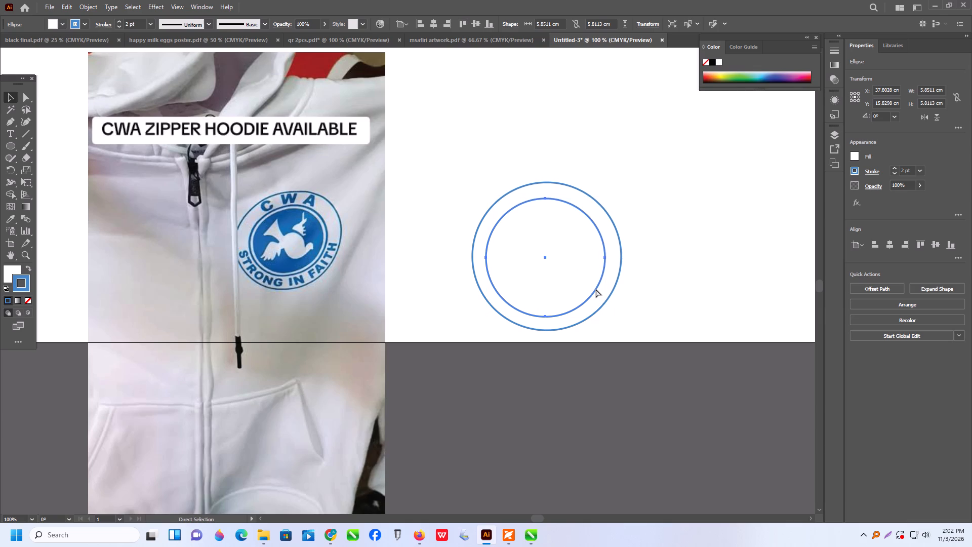
Duplicate the inner circle, scale the copy to about 4.51 × 4.48 cm and place it in the middle of the rings.
key(ctrl+c)
key(ctrl+v)
drag(417, 293, 555, 272)
shift+drag(605, 320, 578, 310)
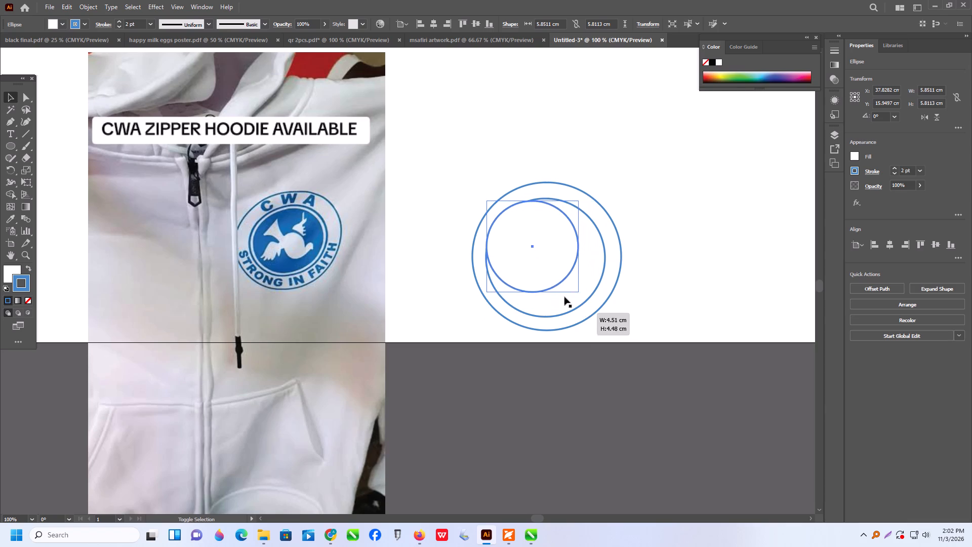
drag(524, 254, 538, 266)
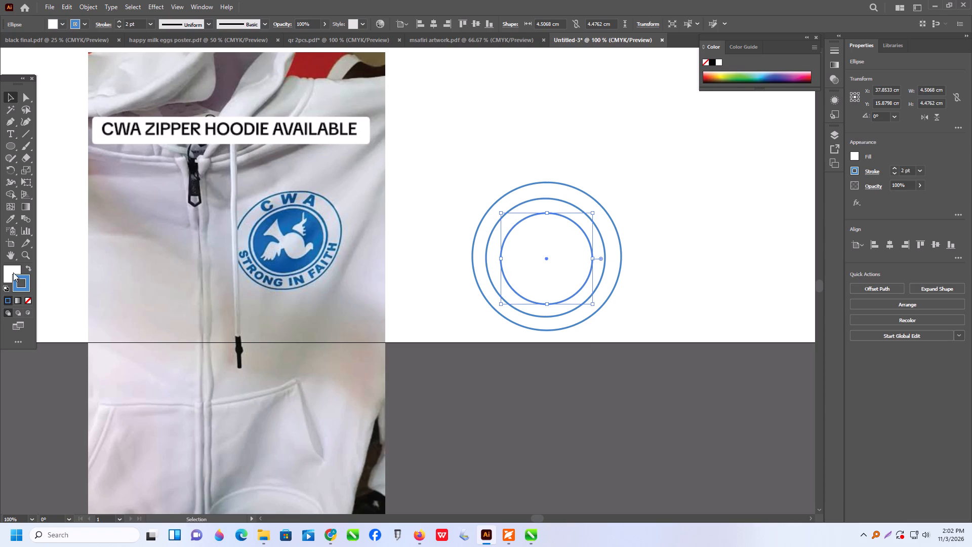
Fill the innermost circle with blue #0086FF.
triple_click(13, 272)
click(13, 272)
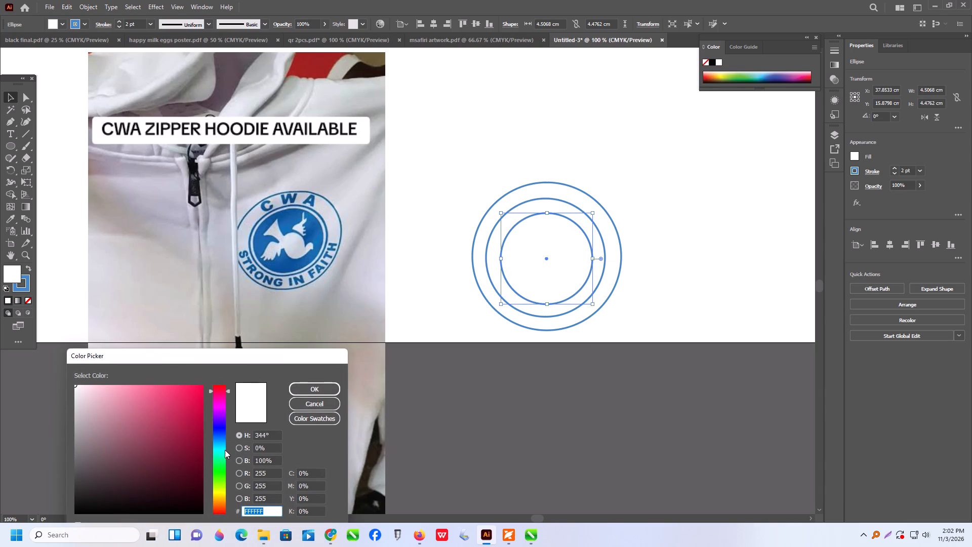
click(227, 440)
click(215, 439)
drag(194, 421, 217, 381)
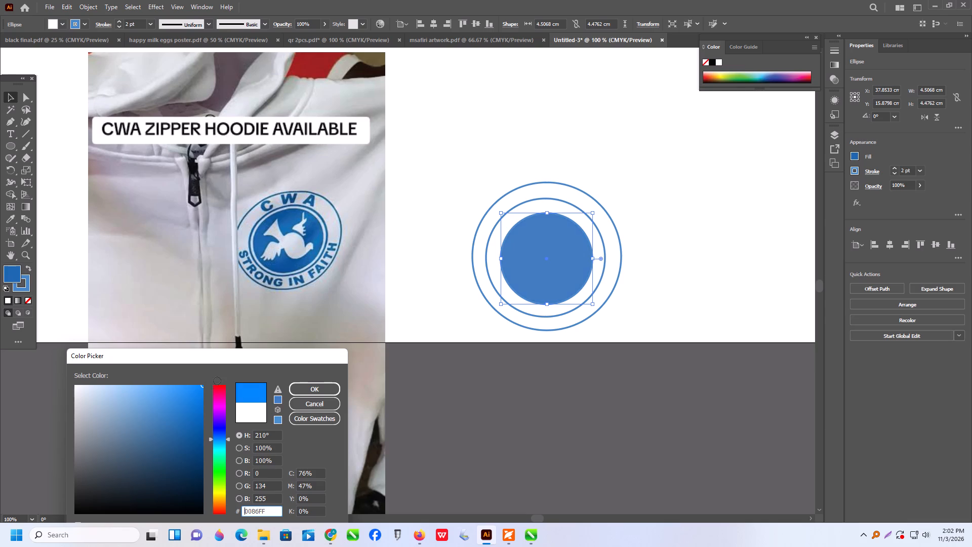
drag(217, 381, 219, 379)
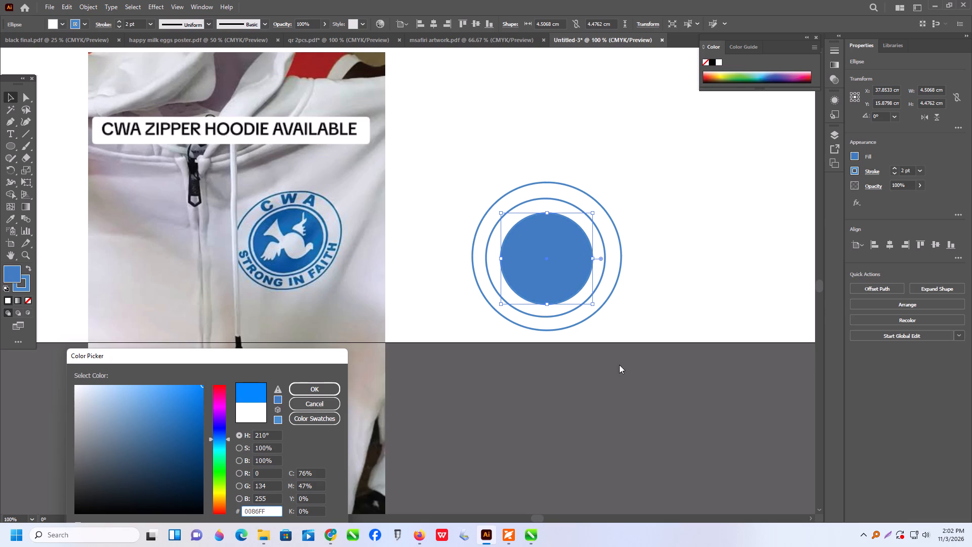
click(315, 384)
click(522, 410)
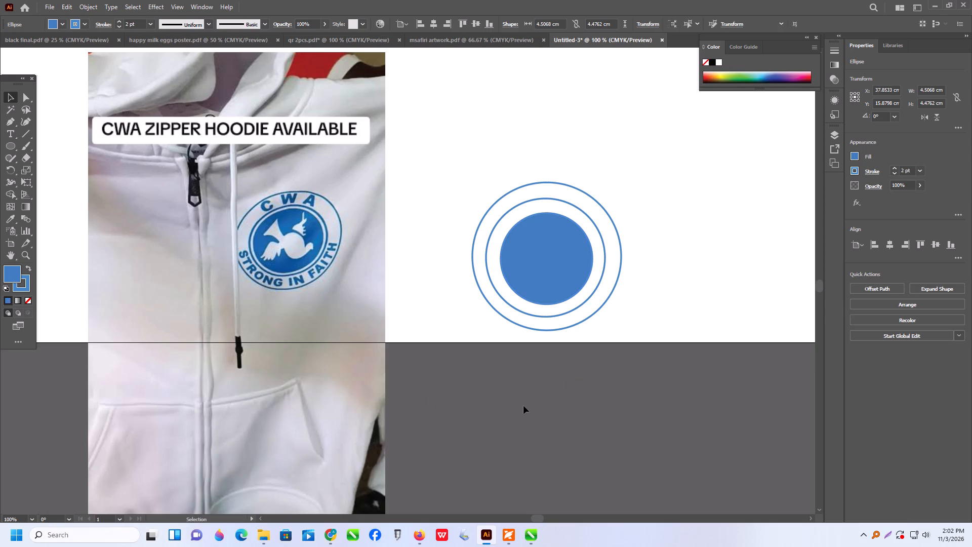
Scale the filled innermost circle up slightly so it sits closer to the middle ring.
alt+scroll(532, 270, up, 1)
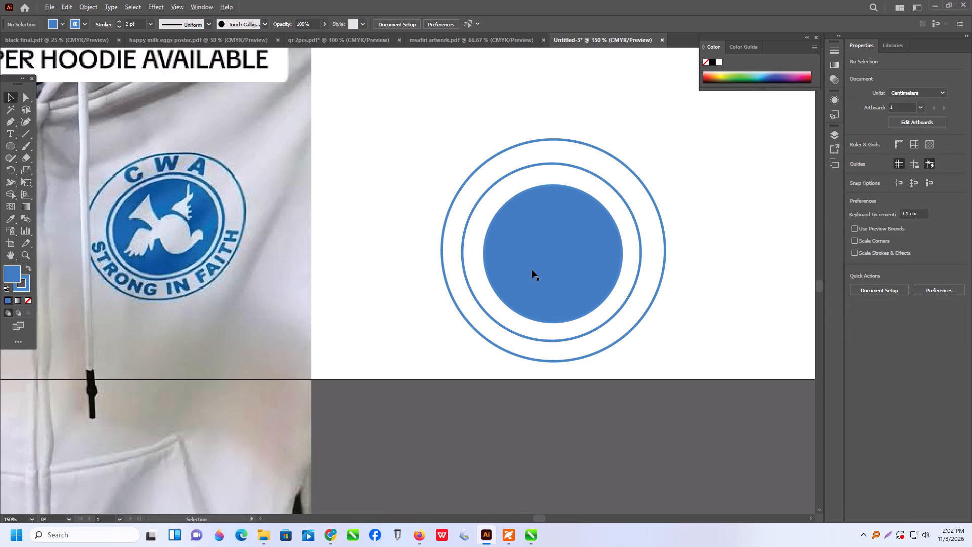
alt+scroll(544, 276, down, 1)
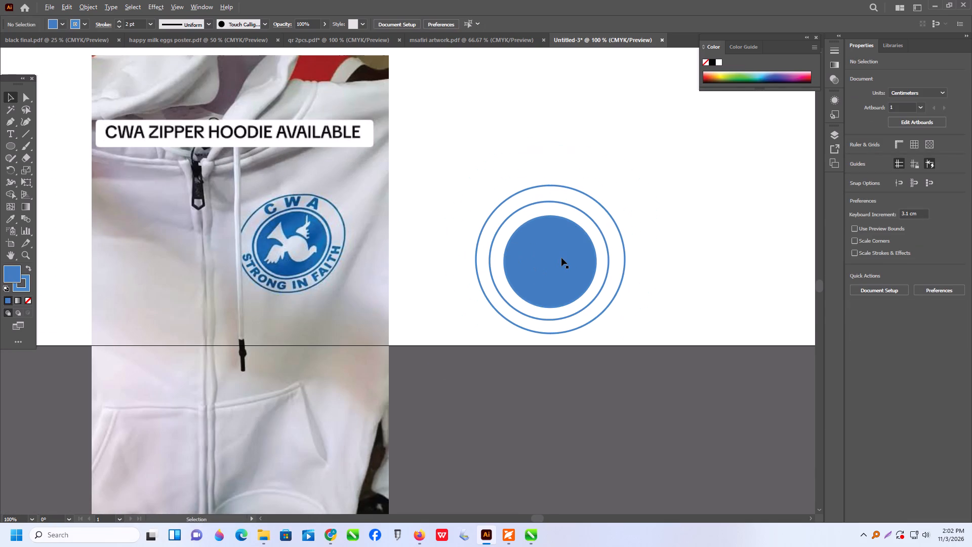
click(542, 257)
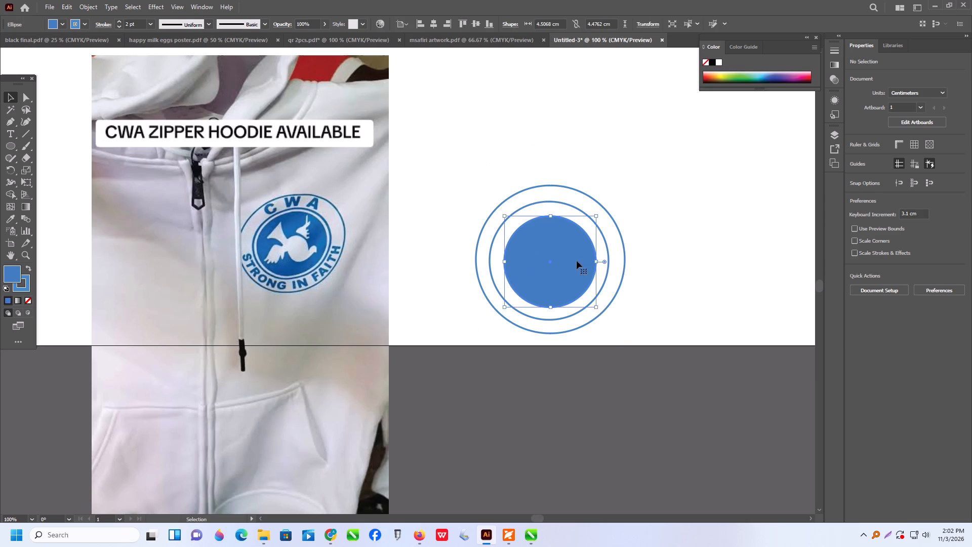
shift+click(596, 310)
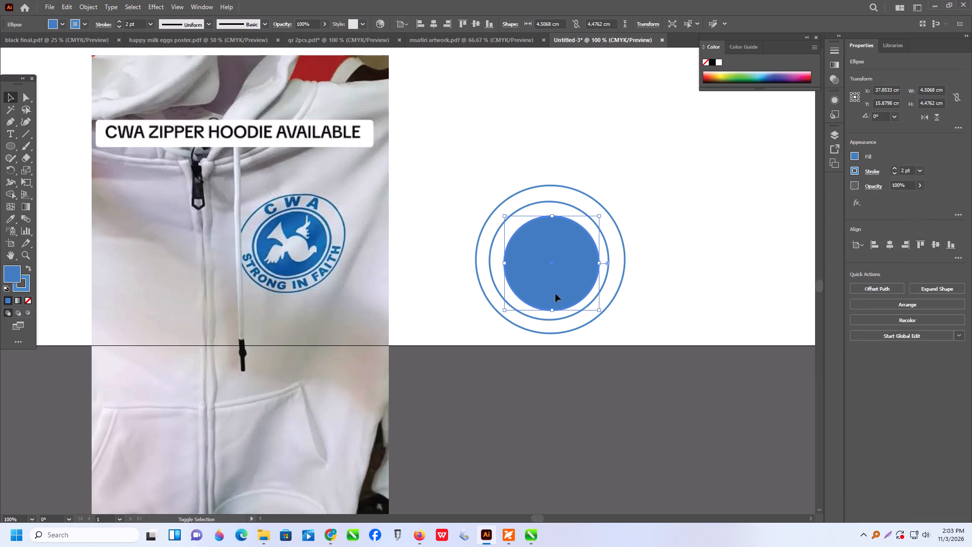
shift+drag(505, 214, 497, 211)
Centre all three circles on each other horizontally and vertically, aligning to a key object.
drag(440, 145, 706, 425)
click(860, 248)
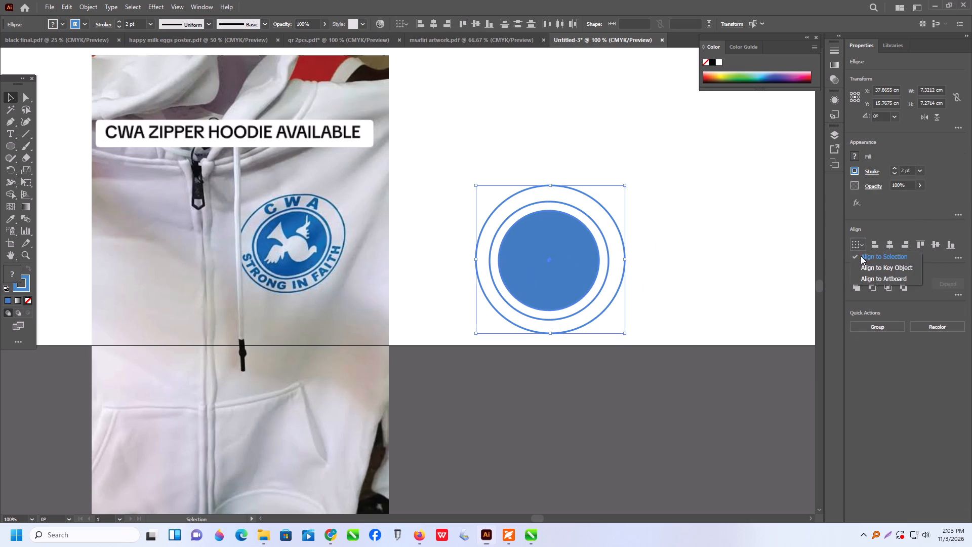
drag(871, 266, 876, 263)
click(892, 242)
click(935, 246)
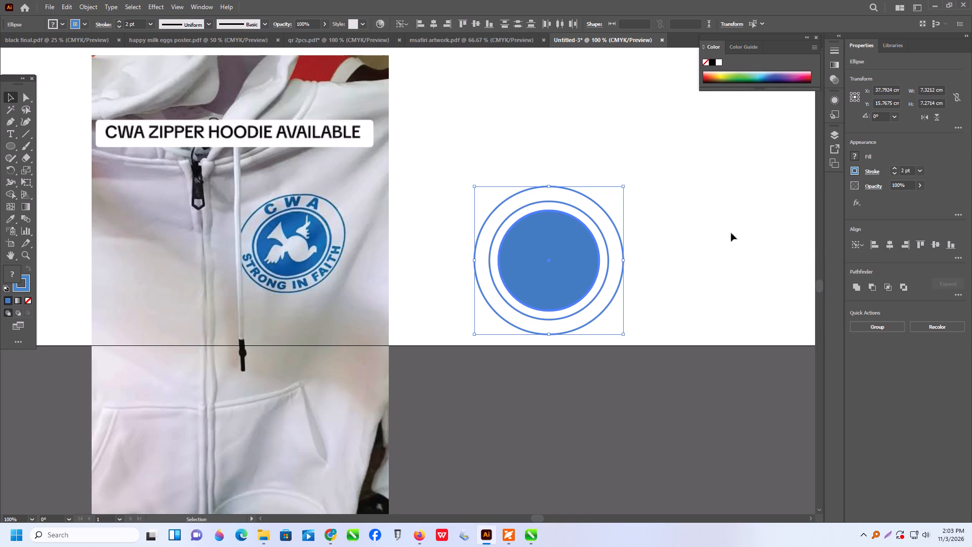
click(731, 233)
click(724, 232)
Scale the outer circle up slightly to about 7.55 × 7.49 cm.
alt+scroll(557, 201, up, 1)
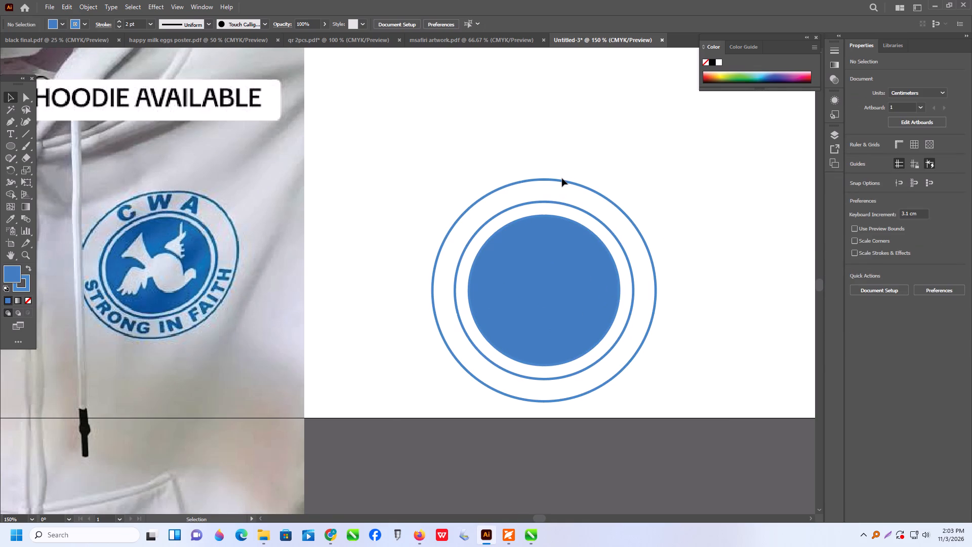
click(562, 178)
click(580, 185)
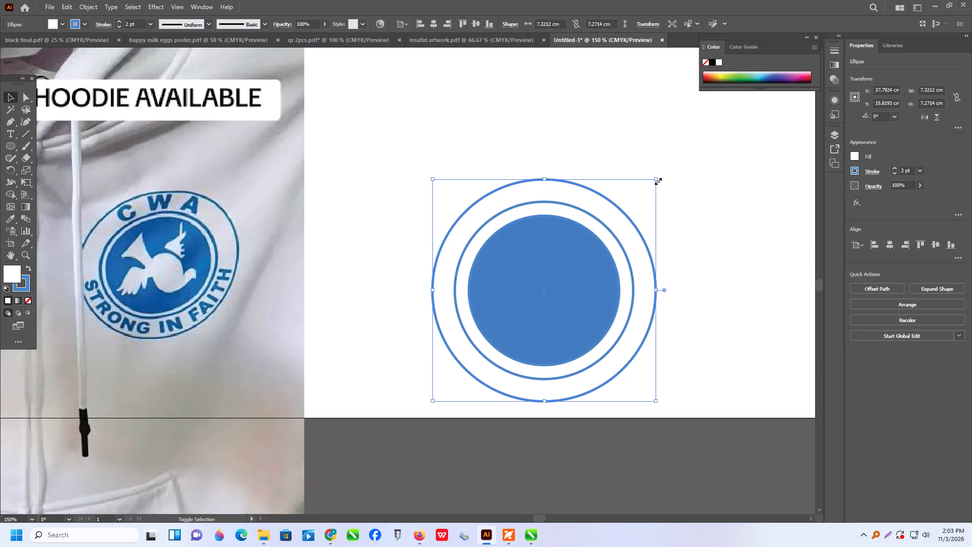
shift+drag(657, 180, 674, 173)
Centre the three circles on each other horizontally and vertically again, using key-object alignment.
alt+scroll(531, 228, down, 2)
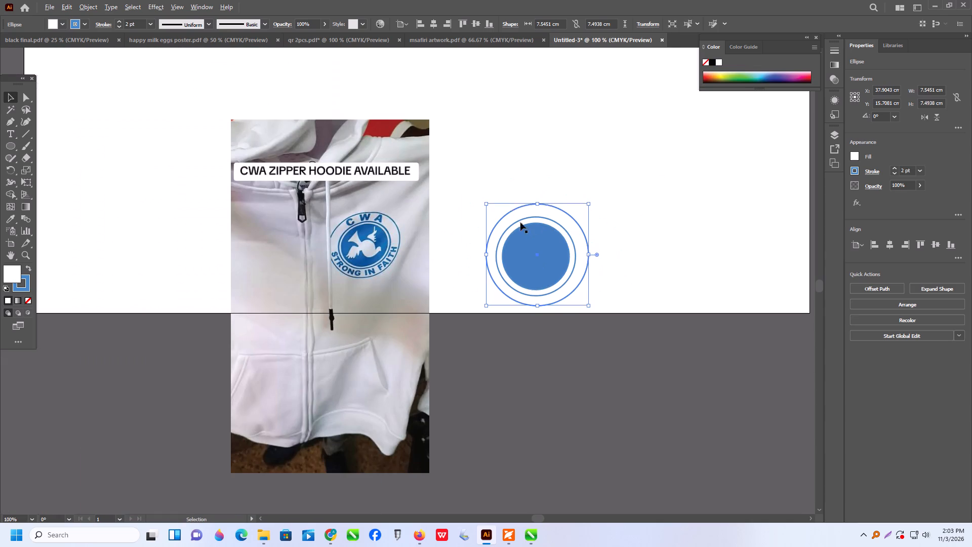
drag(472, 162, 614, 355)
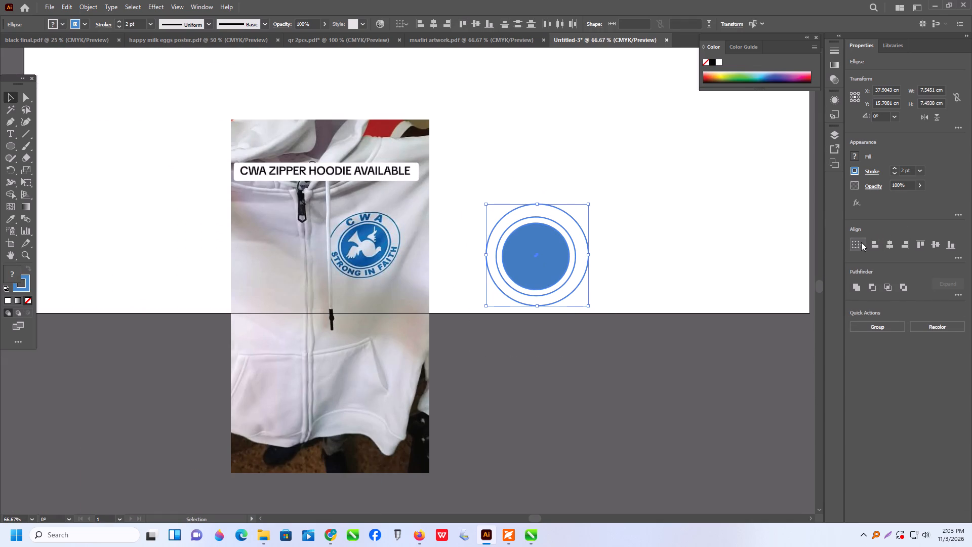
click(856, 243)
click(874, 269)
click(889, 246)
click(939, 245)
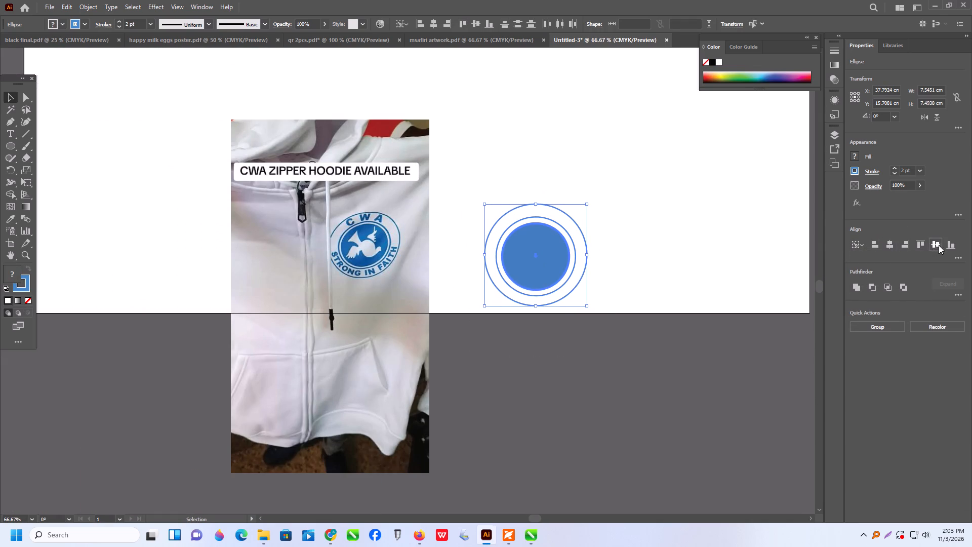
click(693, 228)
Add the text "cwa" above the circles and enlarge it to about 40 pt.
alt+scroll(510, 256, up, 2)
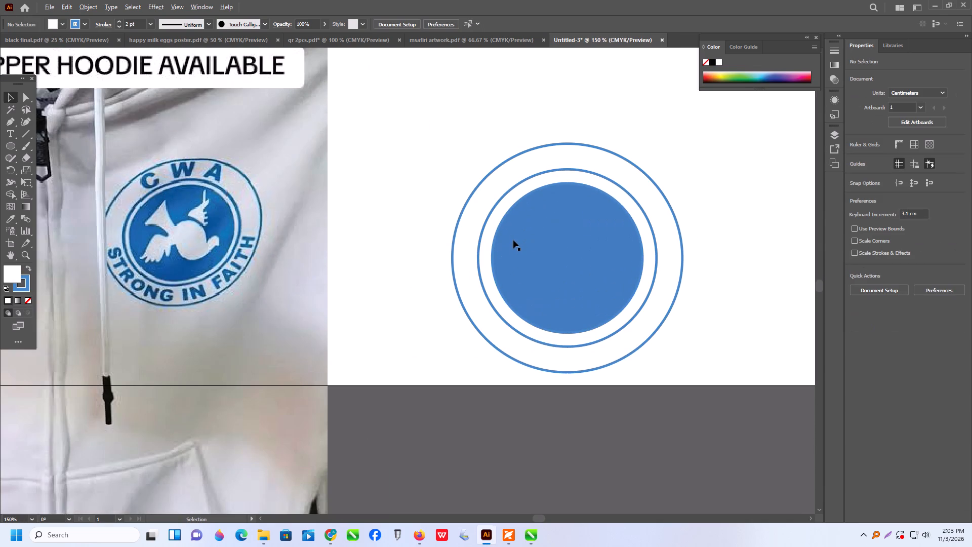
click(15, 134)
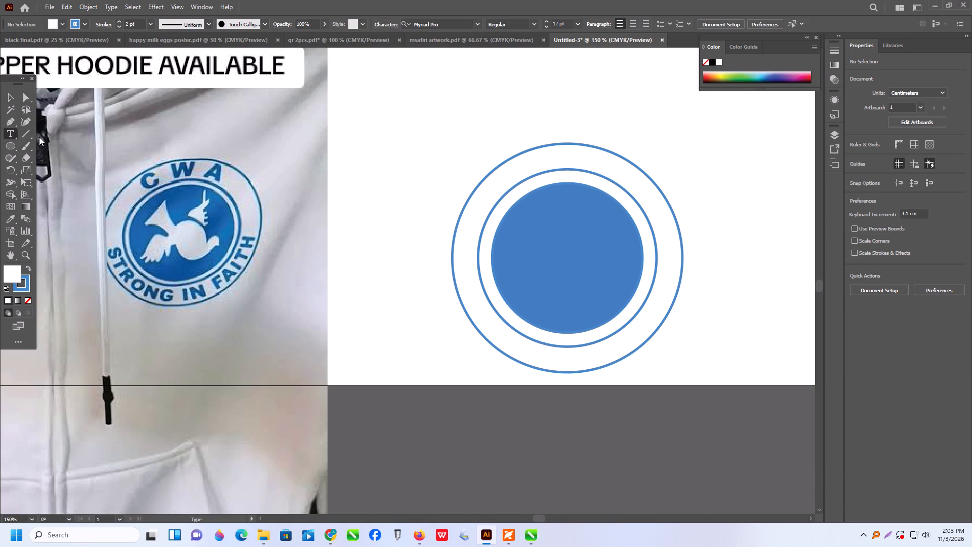
click(480, 116)
text(cwa)
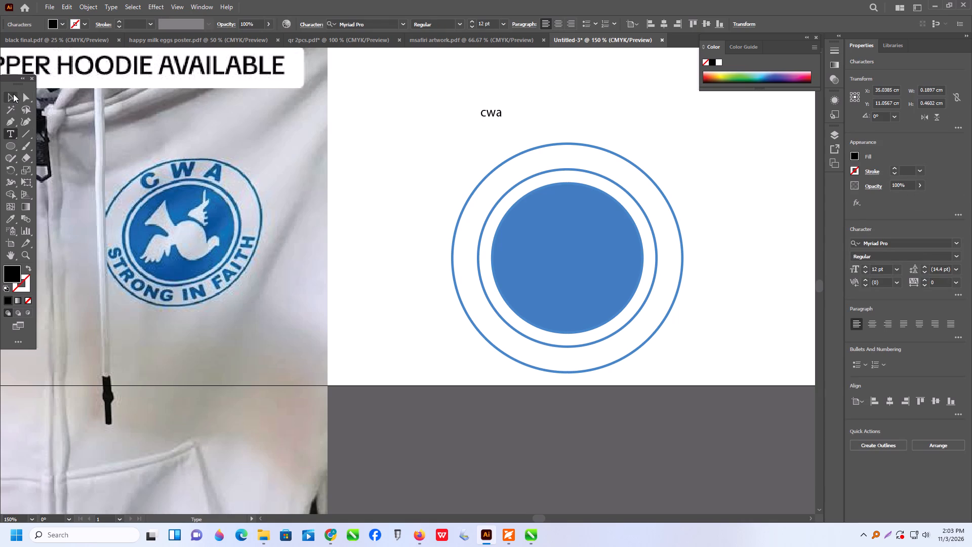
click(11, 95)
shift+drag(501, 107, 605, 73)
Convert the text above the circles to uppercase and set its font to Poppins Black.
click(107, 9)
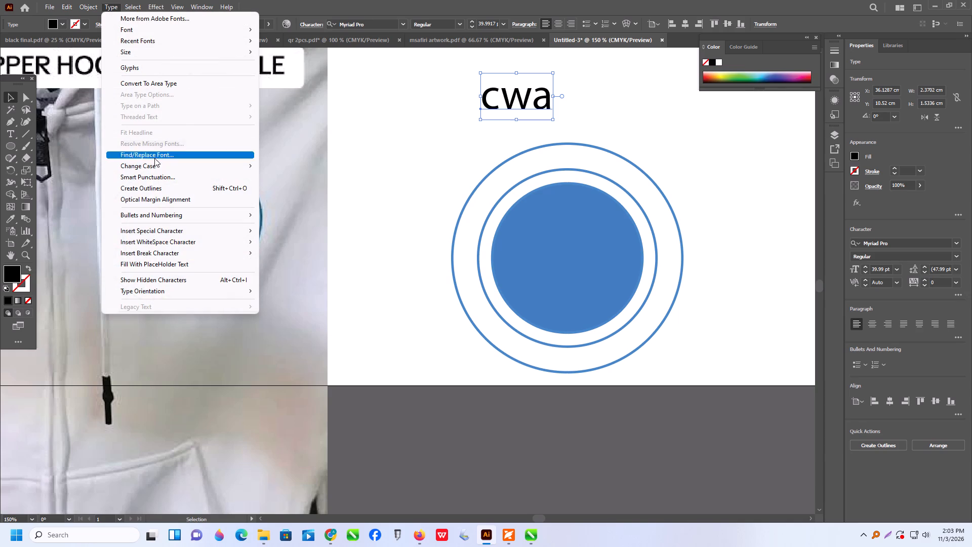
click(154, 162)
click(322, 166)
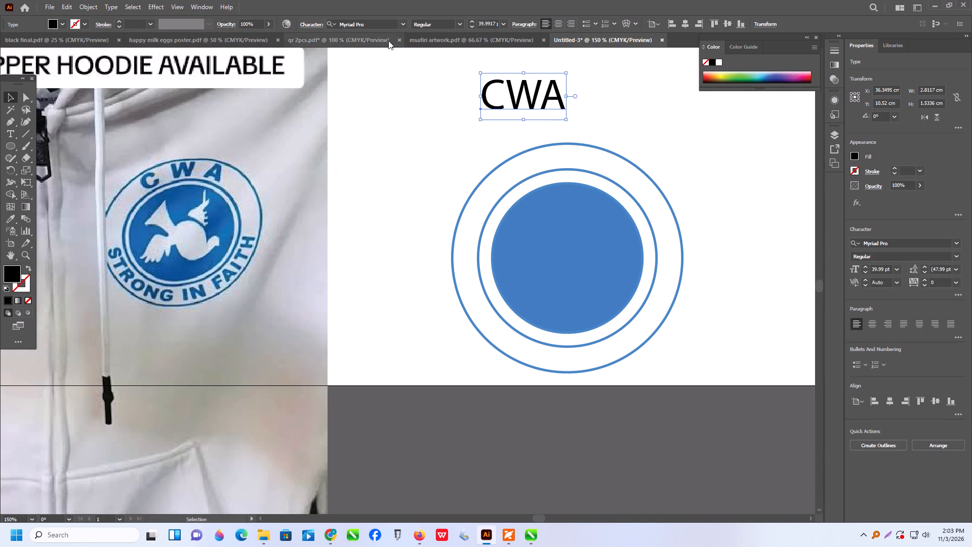
click(402, 25)
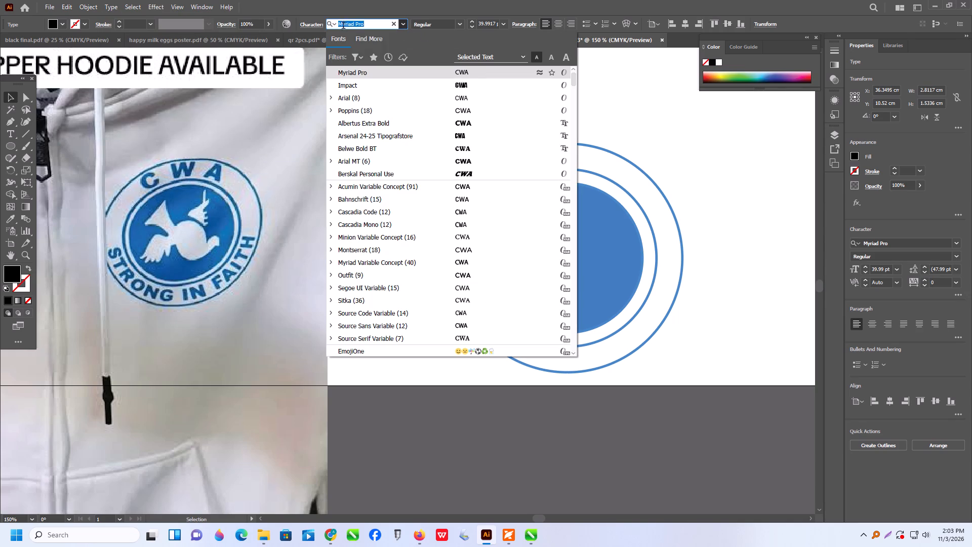
text(popp)
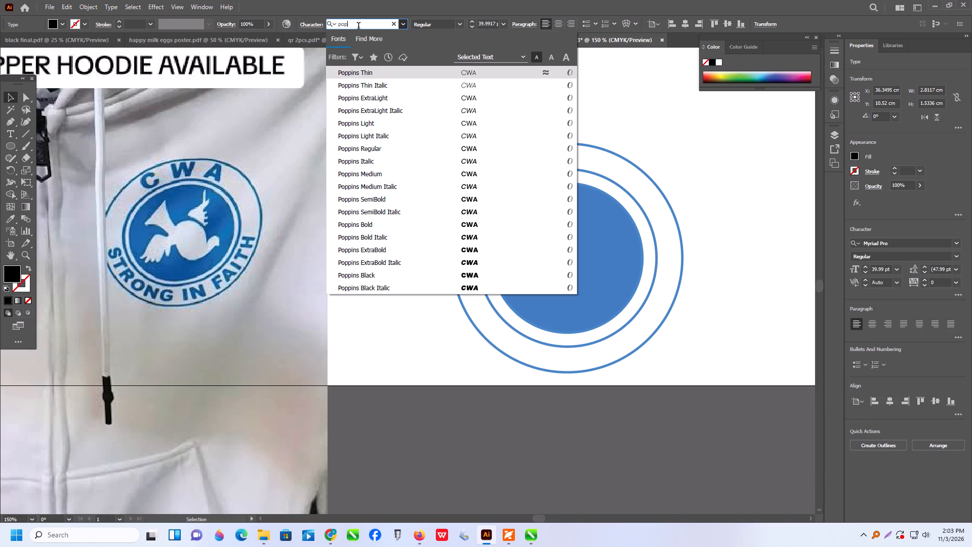
click(491, 270)
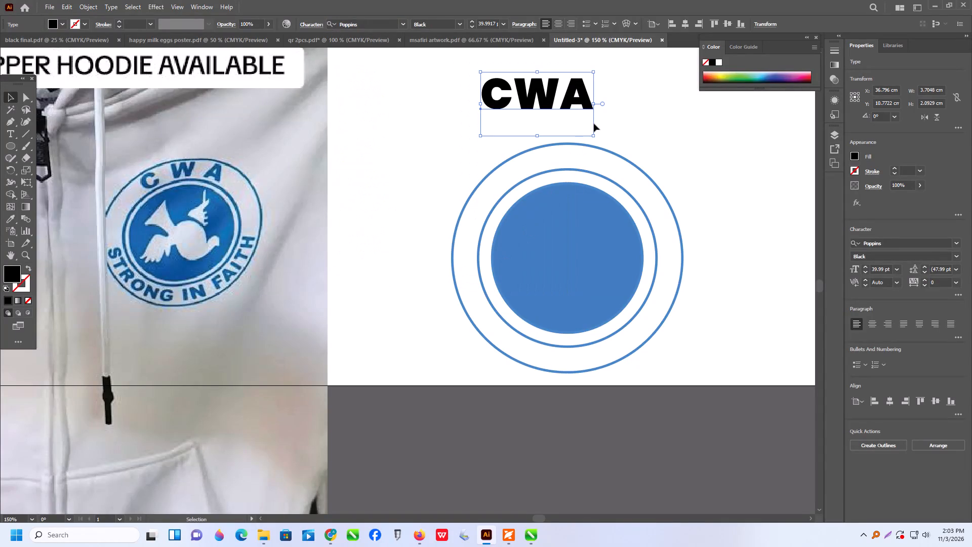
Enlarge the CWA text to about 46.2 pt and position it centrally above the outer ring.
shift+drag(594, 134, 625, 146)
drag(541, 102, 561, 111)
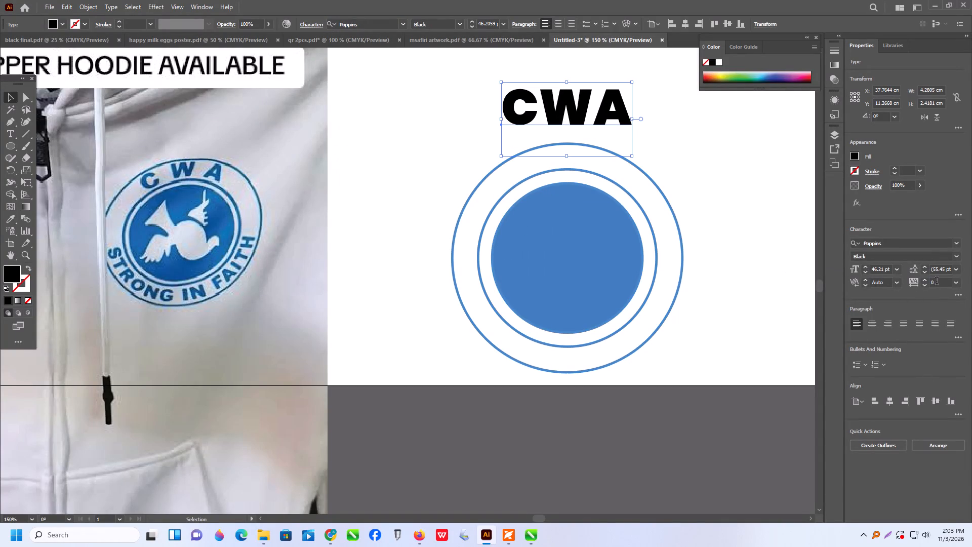
Set the tracking of the CWA text to 11.
scroll(937, 282, up, 12)
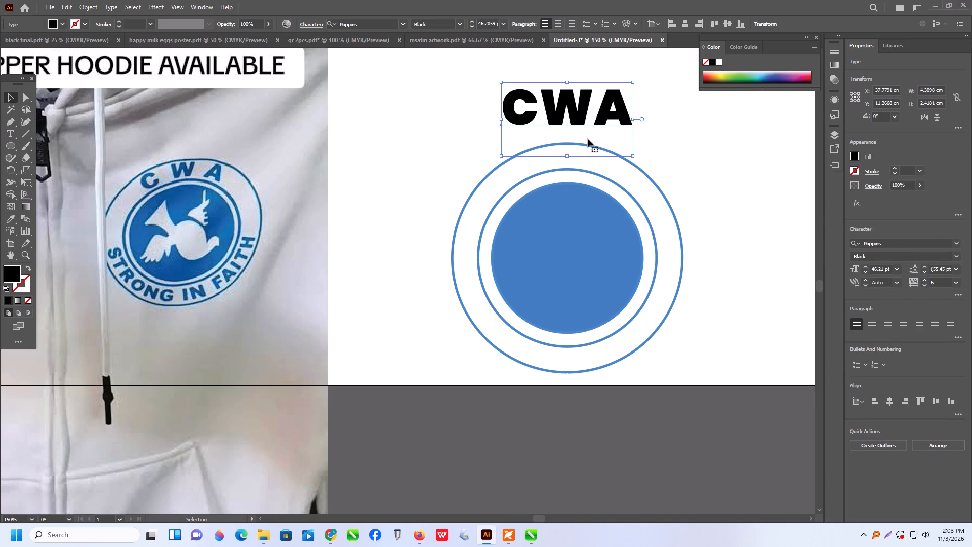
scroll(581, 114, up, 1)
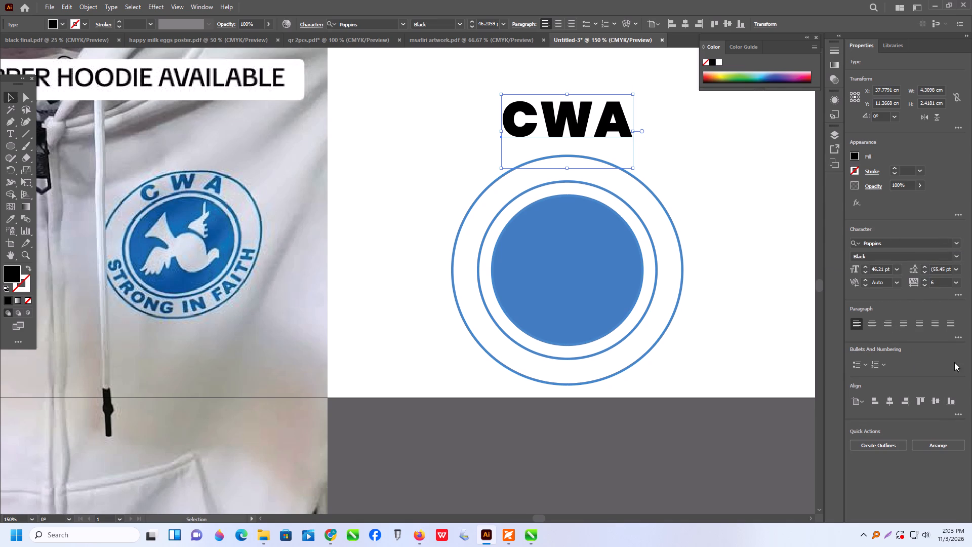
scroll(937, 283, up, 5)
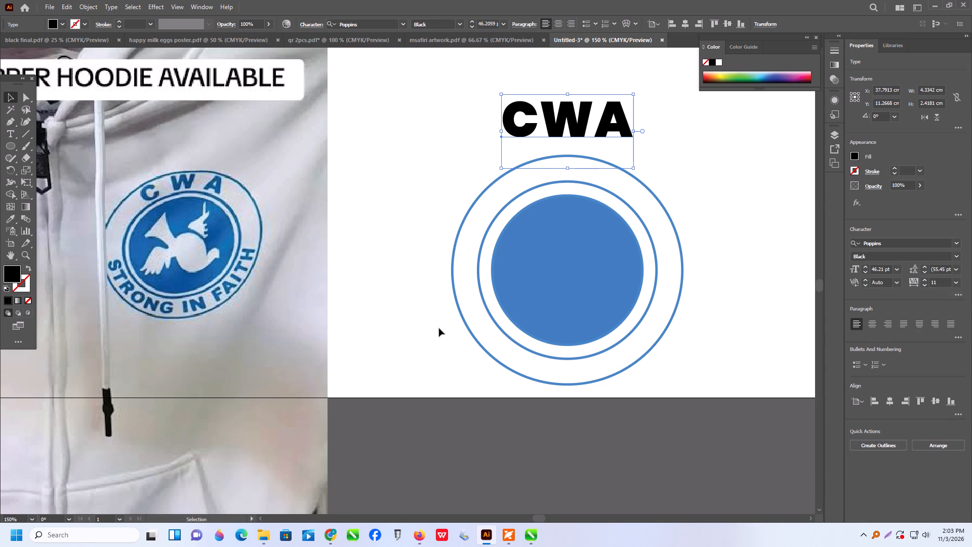
Switch to Chrome, return to the "cwa catholic logo" image results and copy the CWA zipper hoodie picture.
alt+scroll(246, 341, down, 3)
click(230, 343)
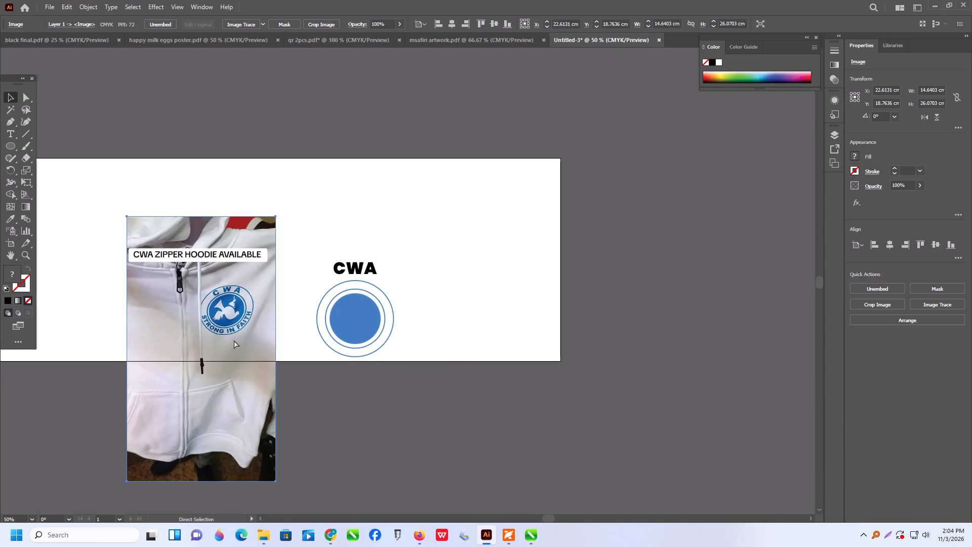
click(325, 534)
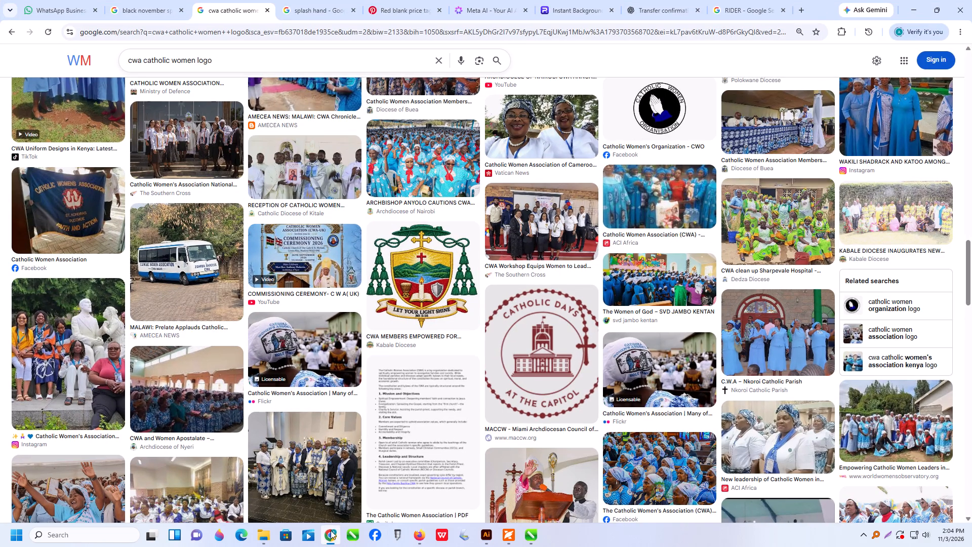
click(15, 38)
right_click(802, 281)
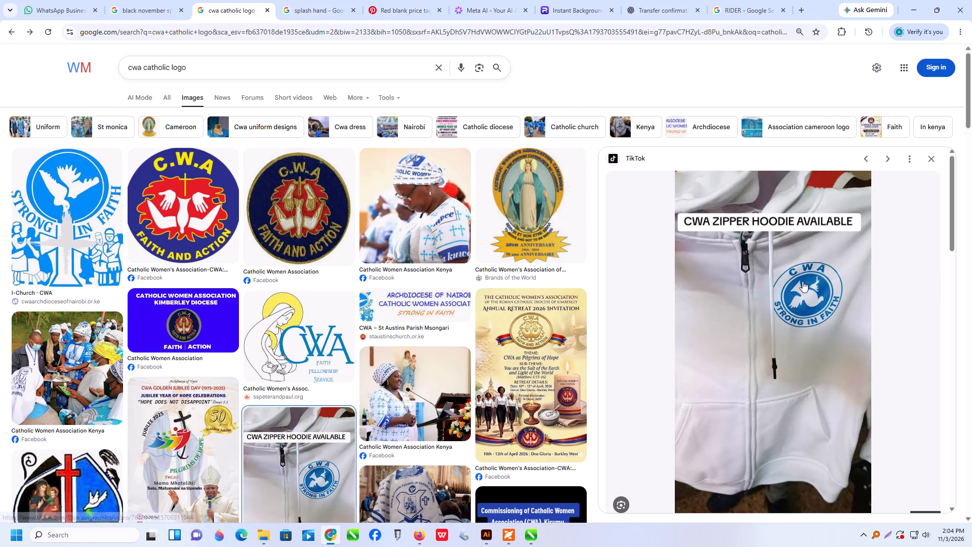
click(848, 189)
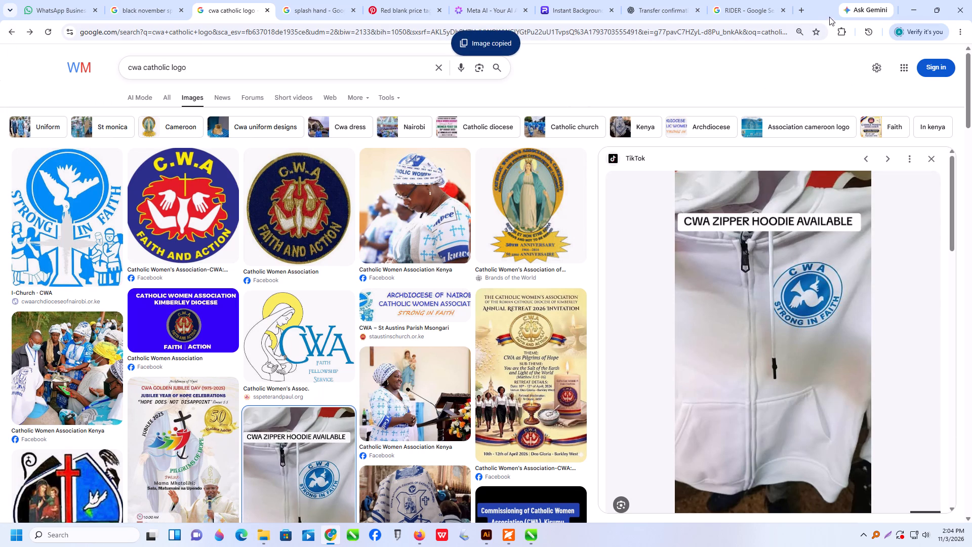
click(804, 8)
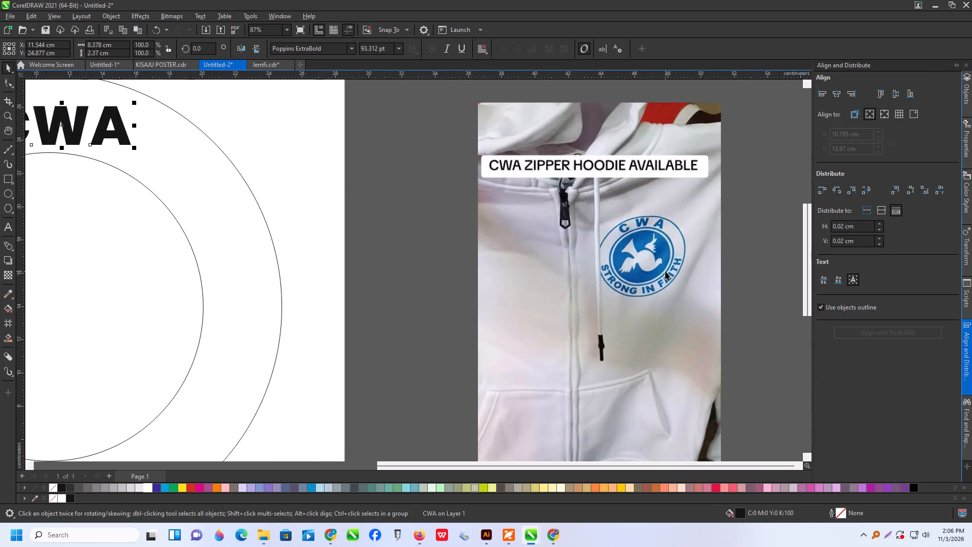
scroll(665, 270, down, 3)
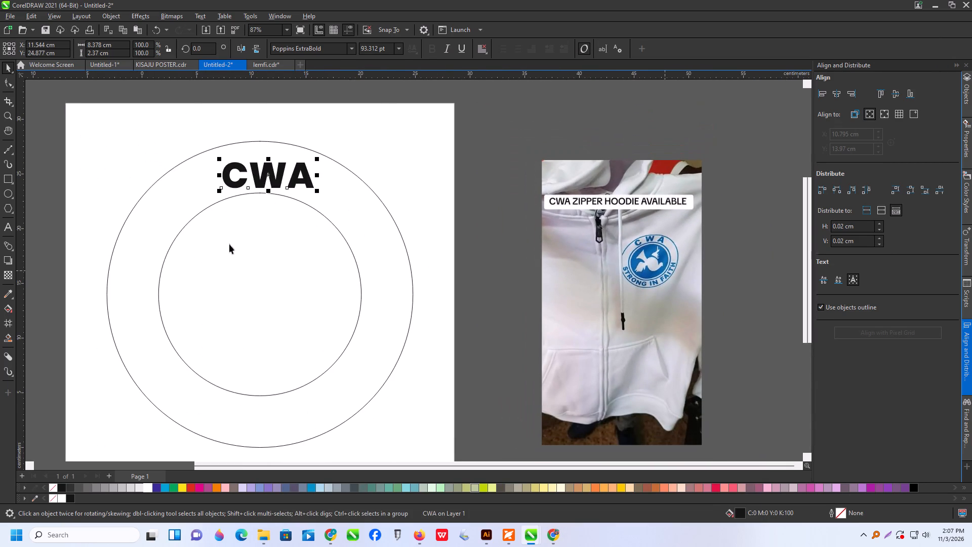
click(199, 16)
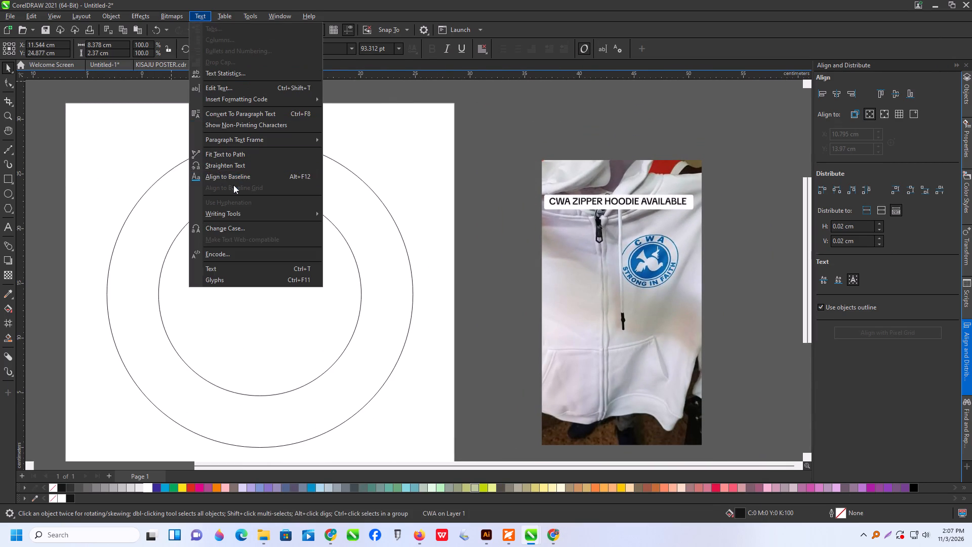
click(233, 155)
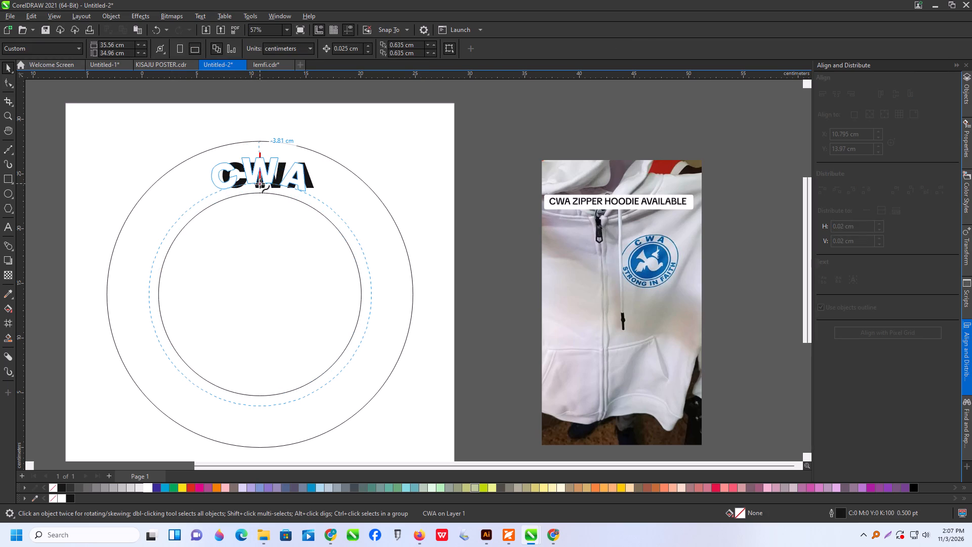
click(261, 179)
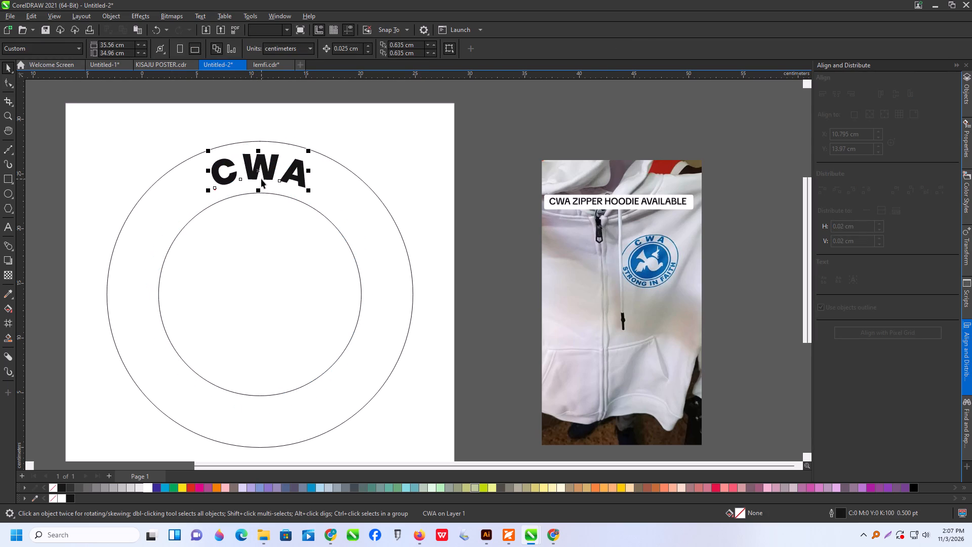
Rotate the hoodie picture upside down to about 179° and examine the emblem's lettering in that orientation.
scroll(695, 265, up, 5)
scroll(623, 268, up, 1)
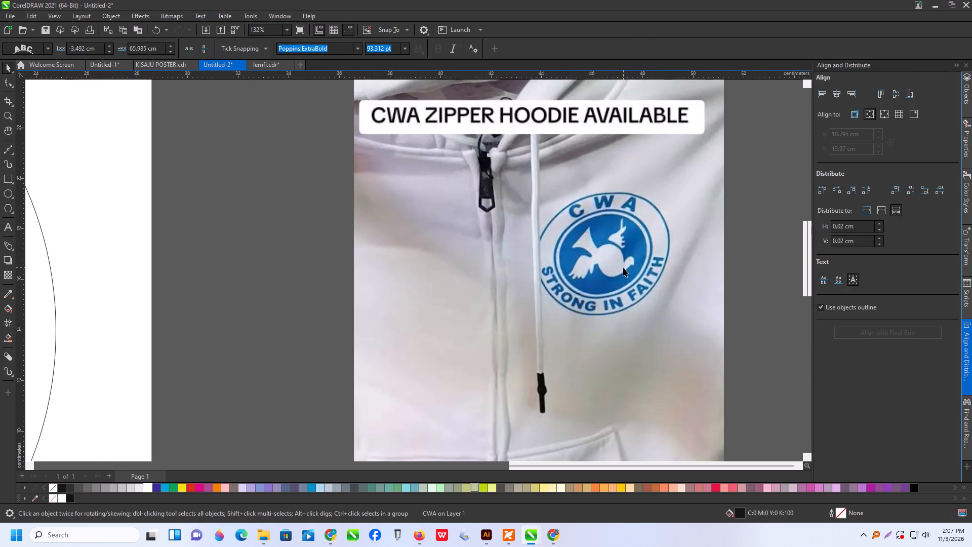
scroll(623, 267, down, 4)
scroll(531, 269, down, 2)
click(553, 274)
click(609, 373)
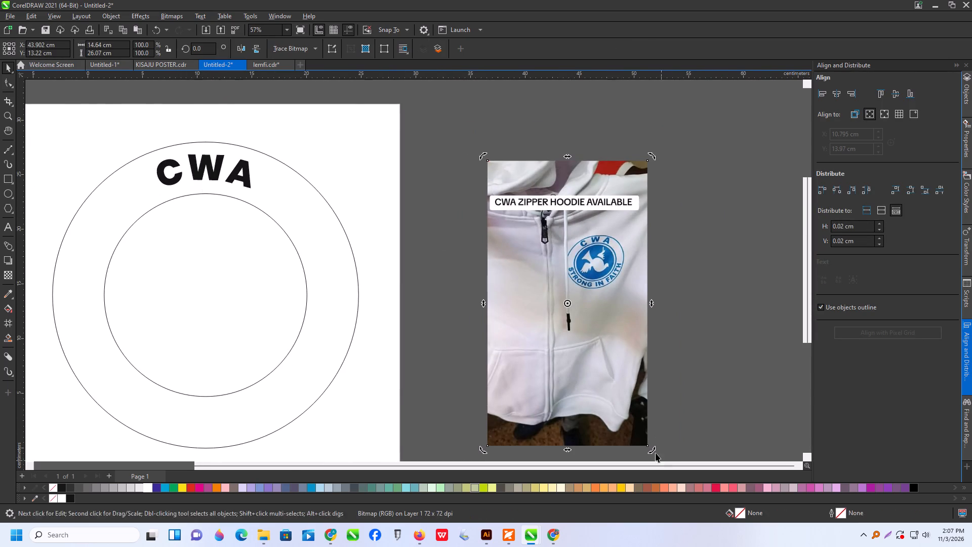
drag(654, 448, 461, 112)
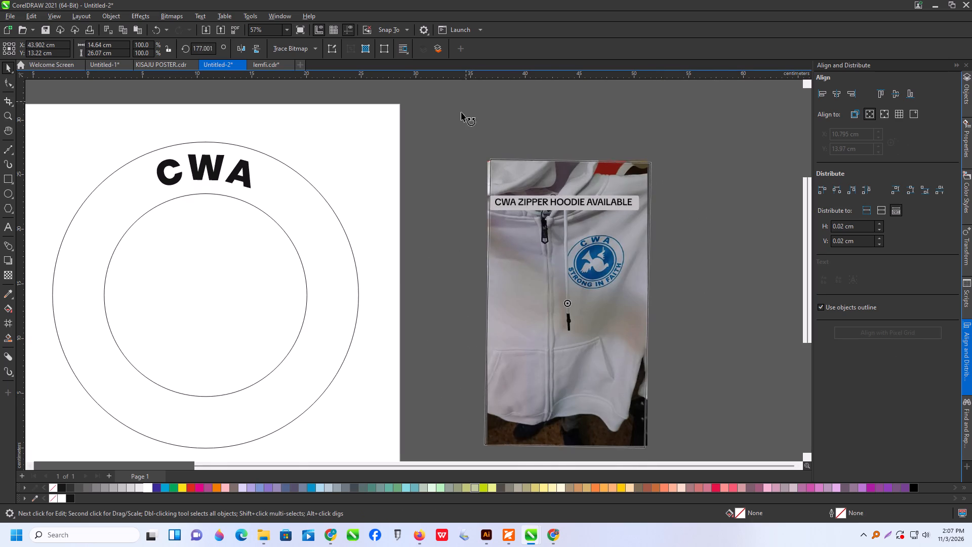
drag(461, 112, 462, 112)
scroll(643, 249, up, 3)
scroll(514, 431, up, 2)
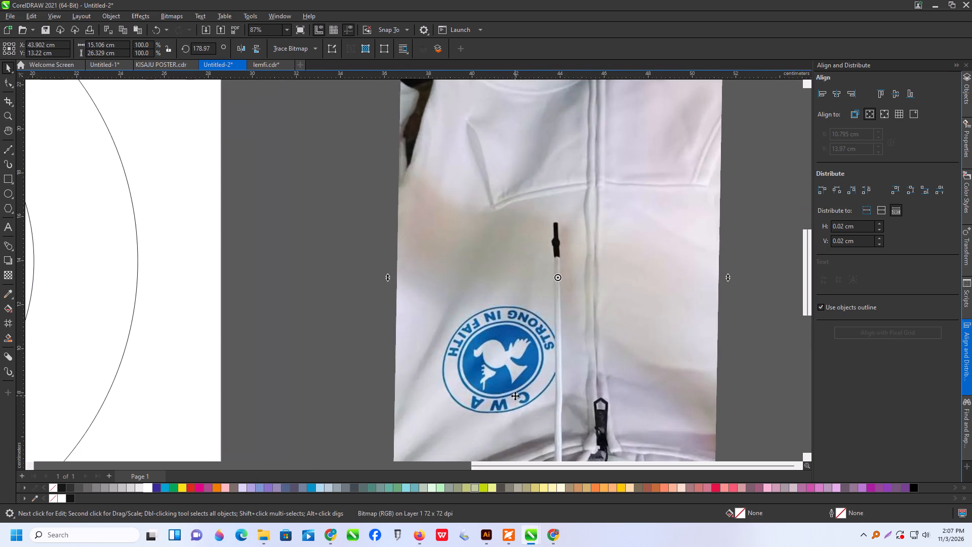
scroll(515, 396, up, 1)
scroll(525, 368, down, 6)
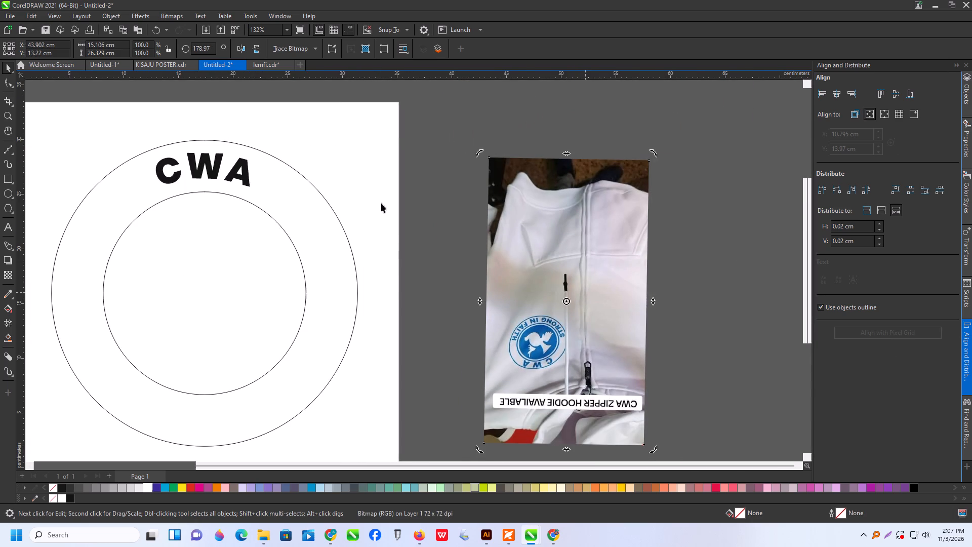
Enlarge the curved CWA text to about 107 pt and reposition it on its path, about 3.81 cm inside the outer circle.
click(424, 158)
scroll(204, 171, up, 2)
click(208, 170)
scroll(227, 180, down, 4)
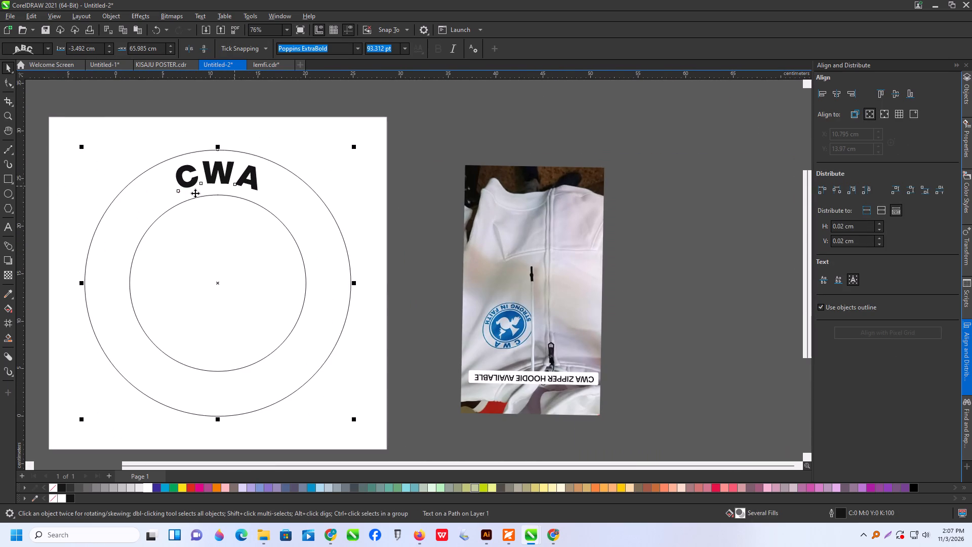
double_click(196, 180)
click(187, 182)
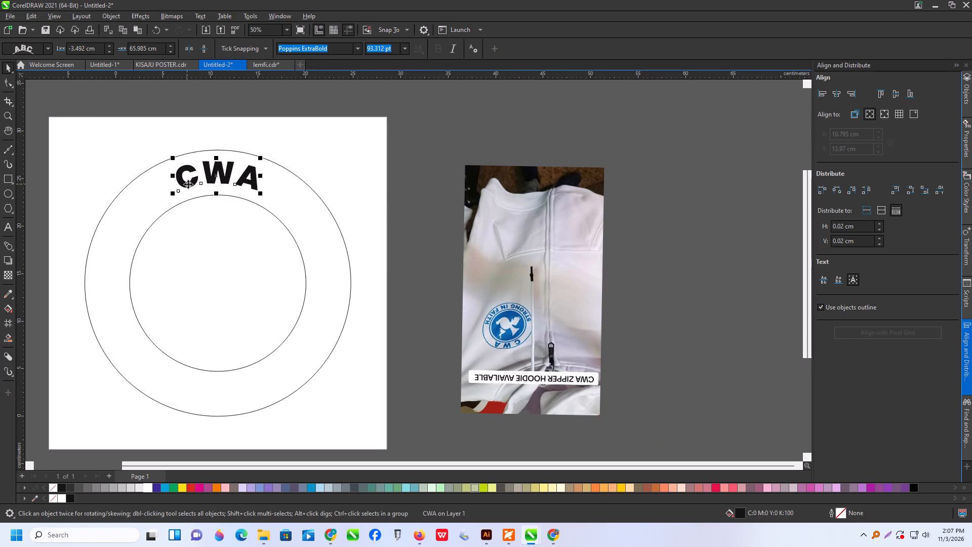
drag(171, 197, 158, 208)
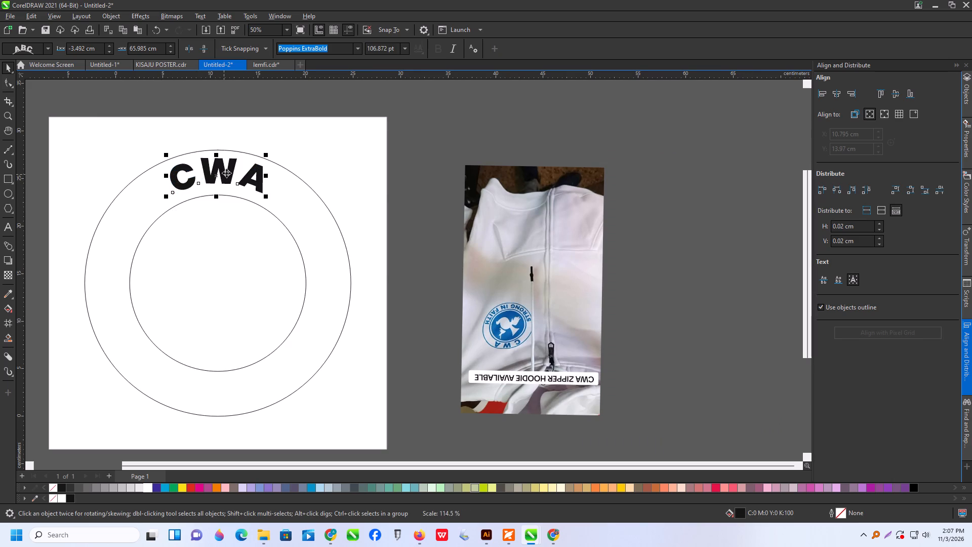
click(226, 172)
Rotate the hoodie picture back upright to about 356°, tilting it slightly beside the page.
click(506, 255)
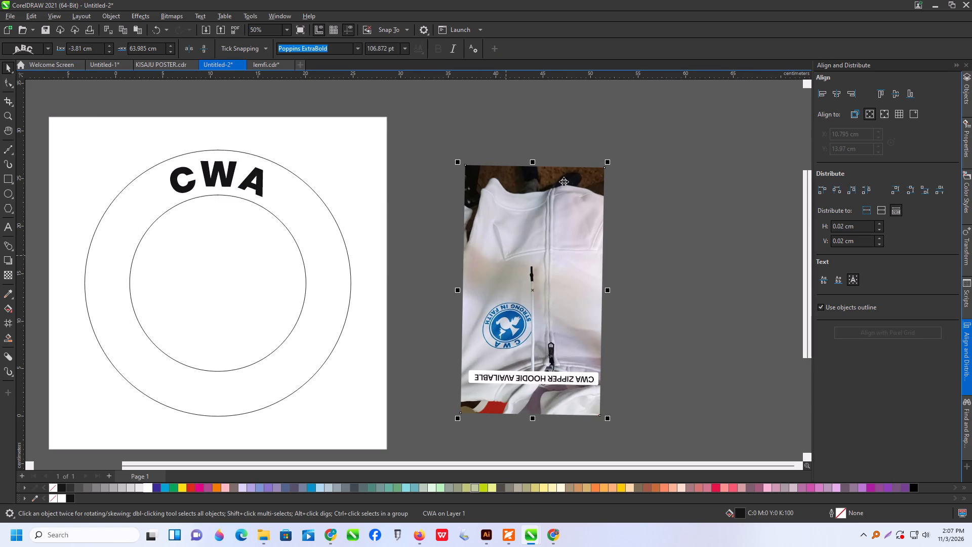
click(570, 174)
drag(612, 159, 369, 386)
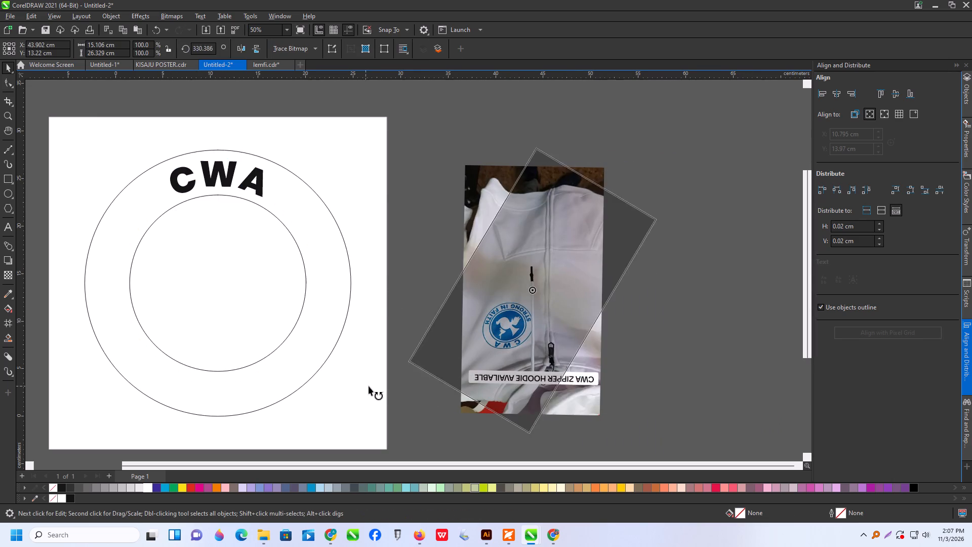
drag(369, 386, 462, 399)
click(164, 487)
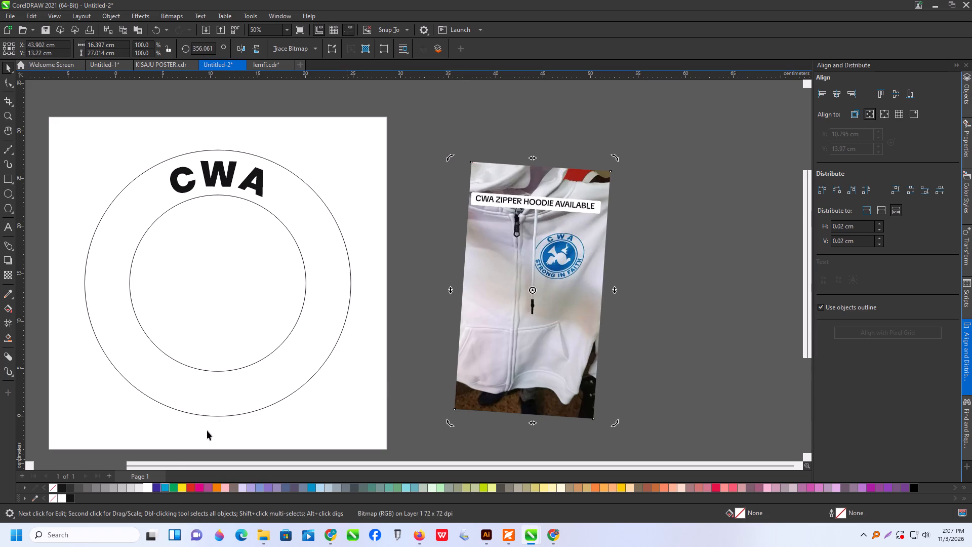
Convert the curved CWA text to curves and fill it with cyan (C100 M0 Y0 K0).
click(165, 487)
click(166, 486)
click(233, 181)
click(224, 178)
right_click(226, 168)
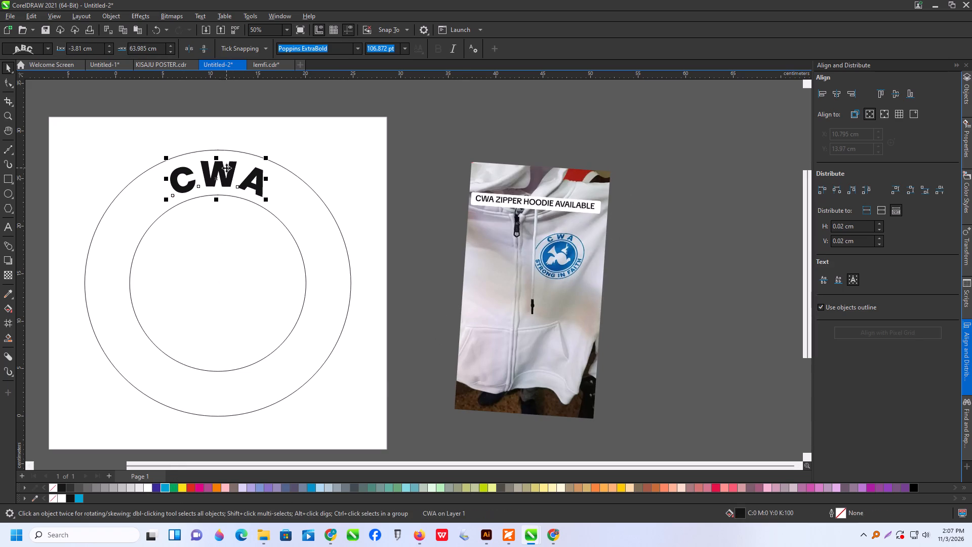
click(276, 190)
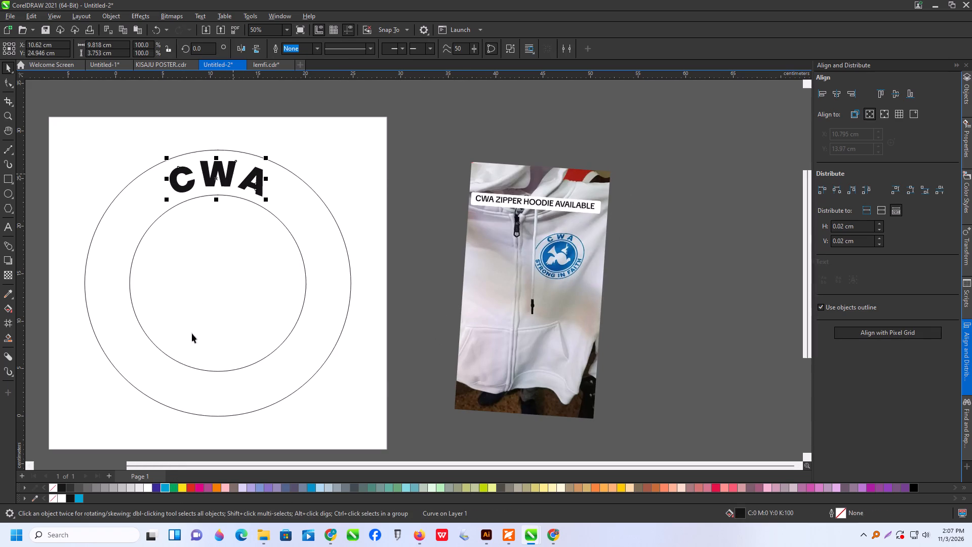
click(164, 484)
Set the inner circle's outline colour to cyan.
scroll(217, 209, up, 2)
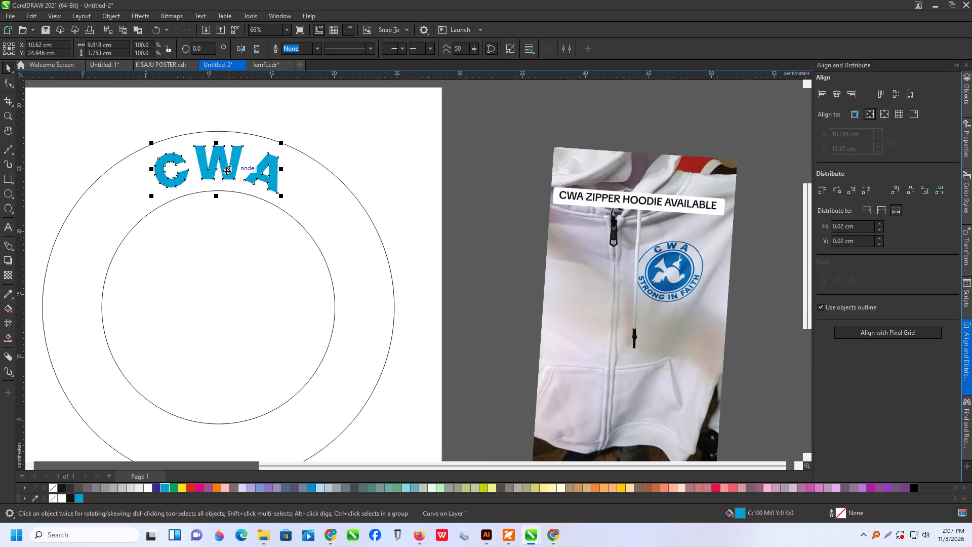
click(281, 208)
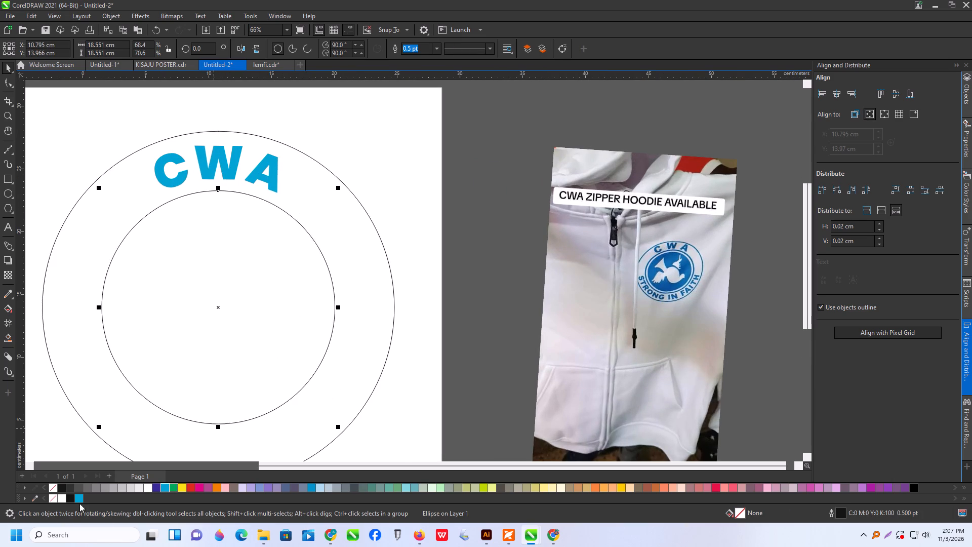
right_click(80, 497)
click(134, 363)
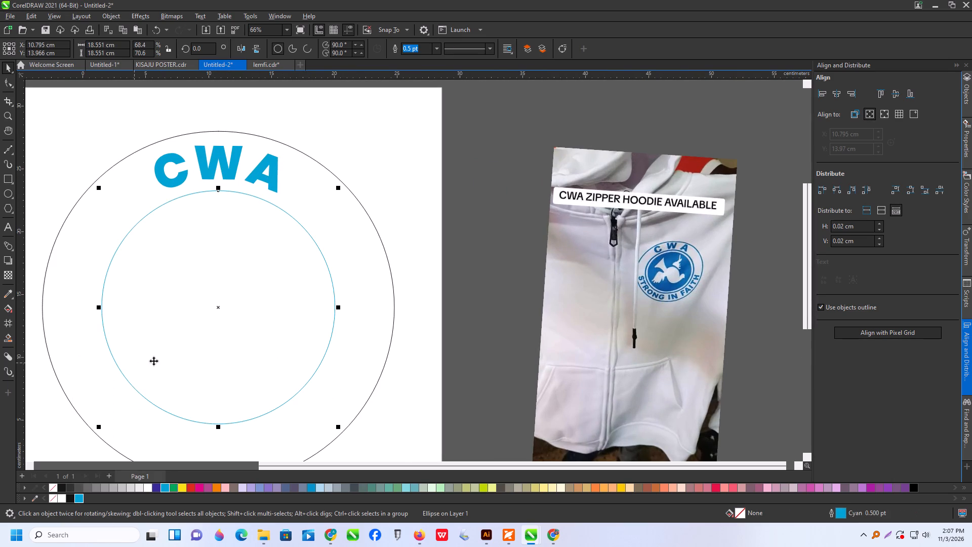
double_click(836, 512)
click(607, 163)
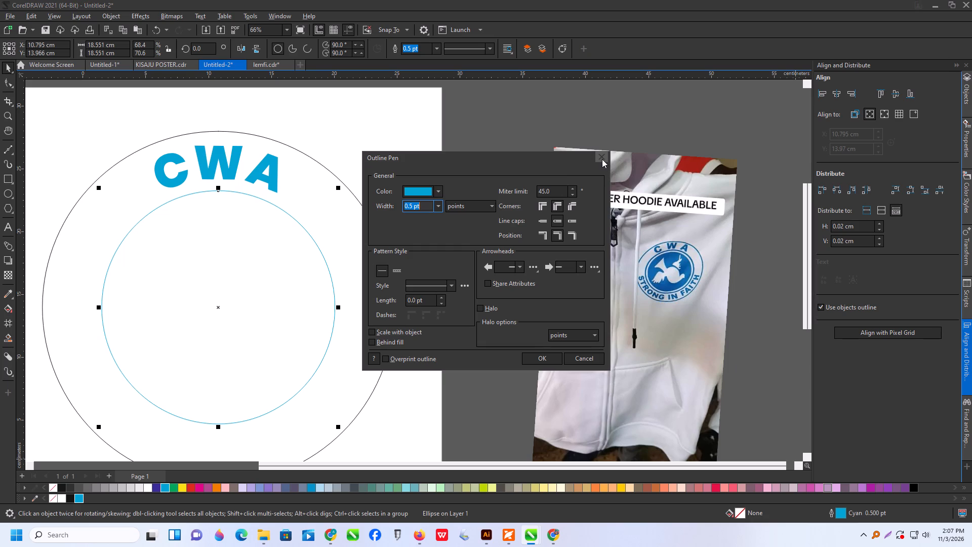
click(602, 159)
Set the inner circle's outline width to 12 pt.
click(430, 51)
click(437, 50)
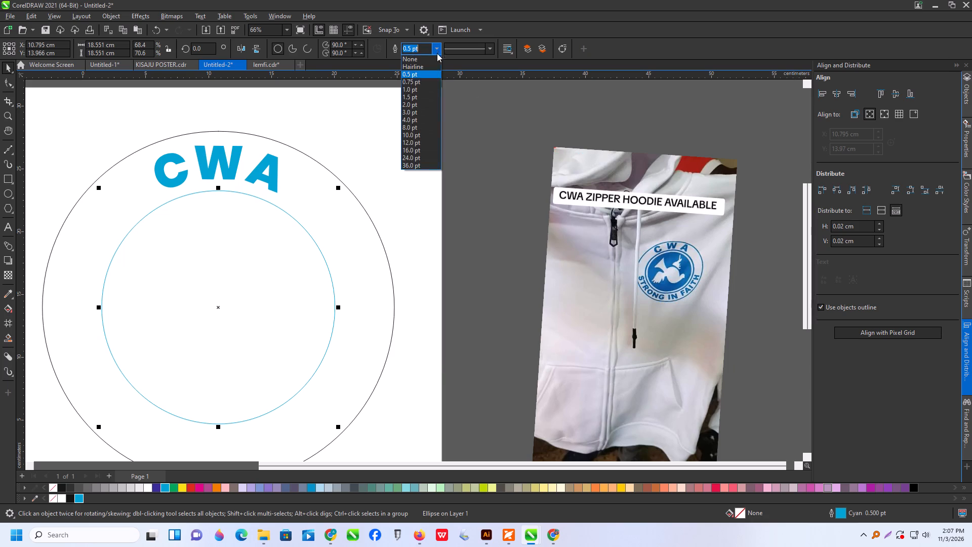
click(420, 142)
Give the outer circle a 10 pt outline in cyan.
scroll(422, 142, down, 4)
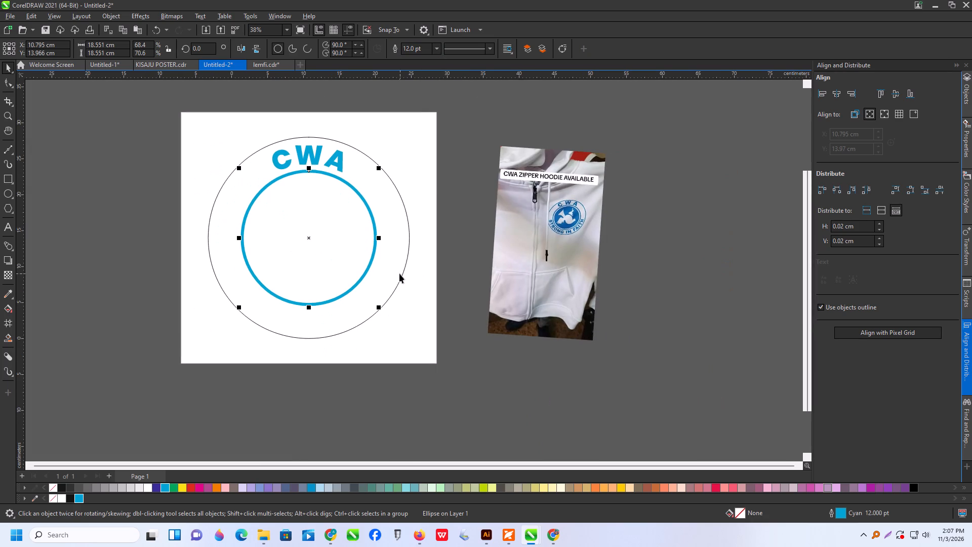
click(403, 278)
click(399, 275)
click(440, 47)
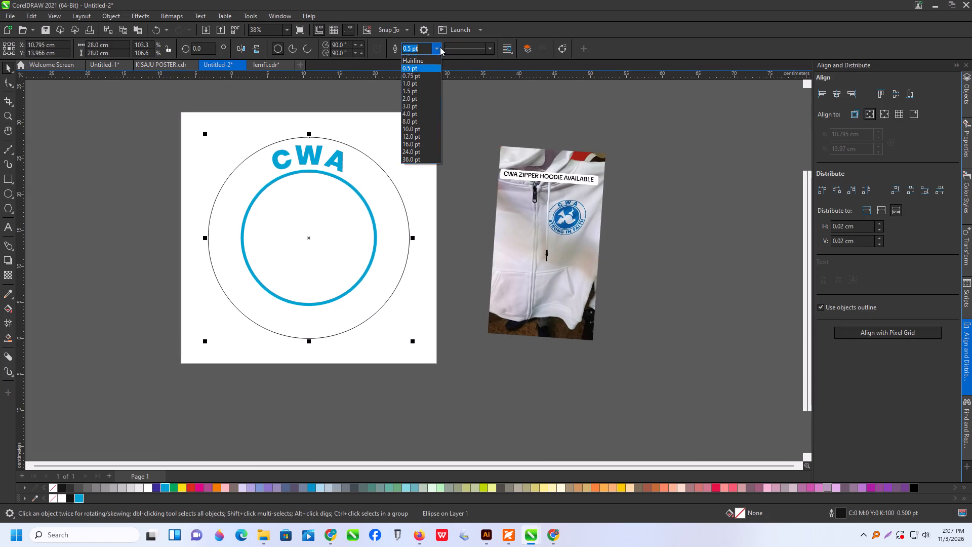
click(416, 136)
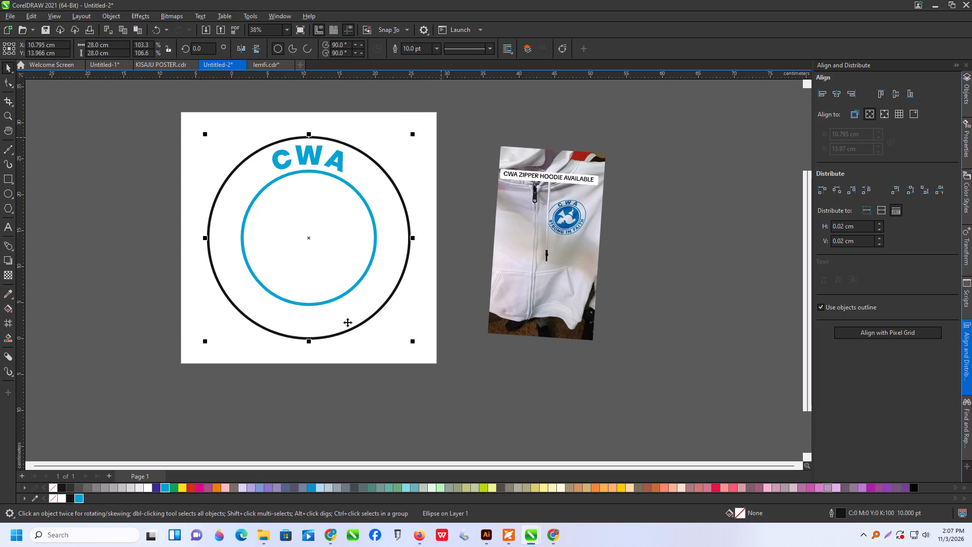
right_click(79, 498)
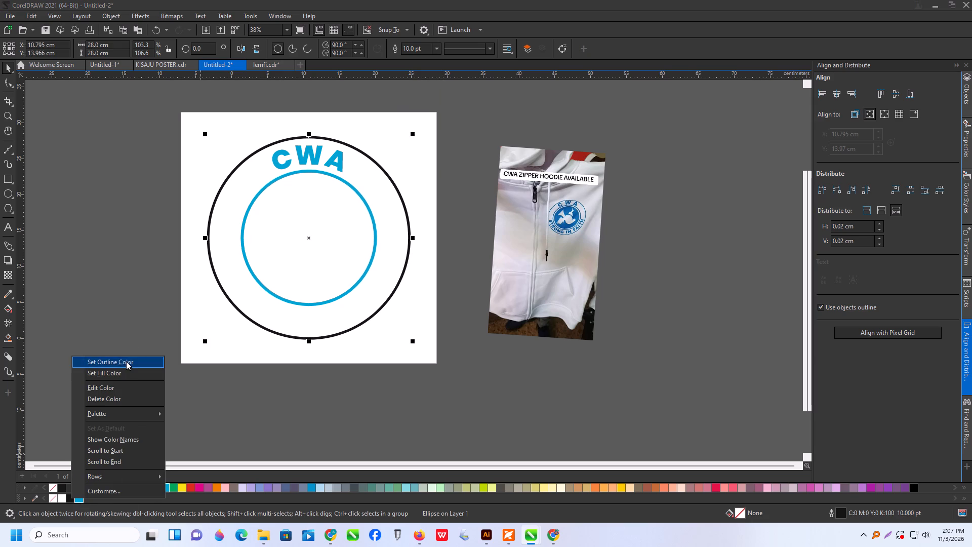
click(126, 361)
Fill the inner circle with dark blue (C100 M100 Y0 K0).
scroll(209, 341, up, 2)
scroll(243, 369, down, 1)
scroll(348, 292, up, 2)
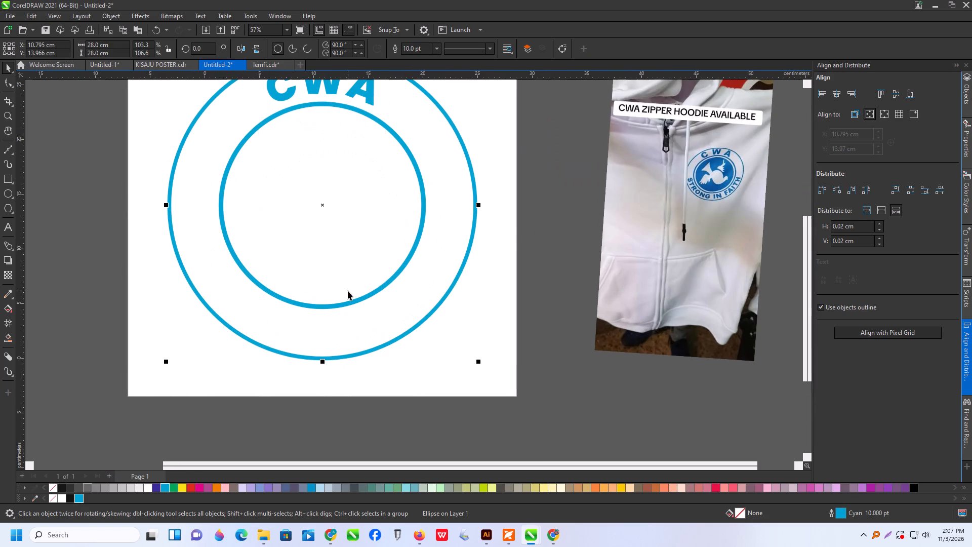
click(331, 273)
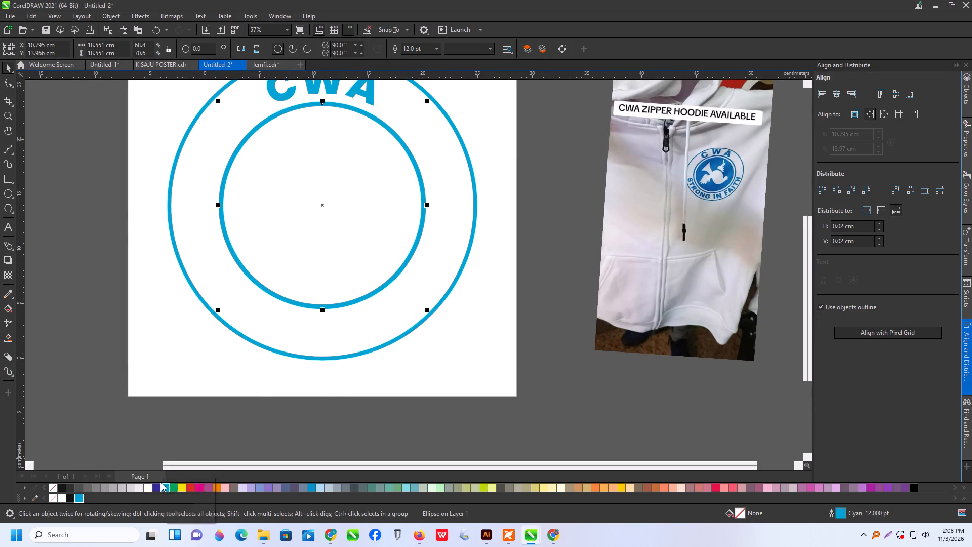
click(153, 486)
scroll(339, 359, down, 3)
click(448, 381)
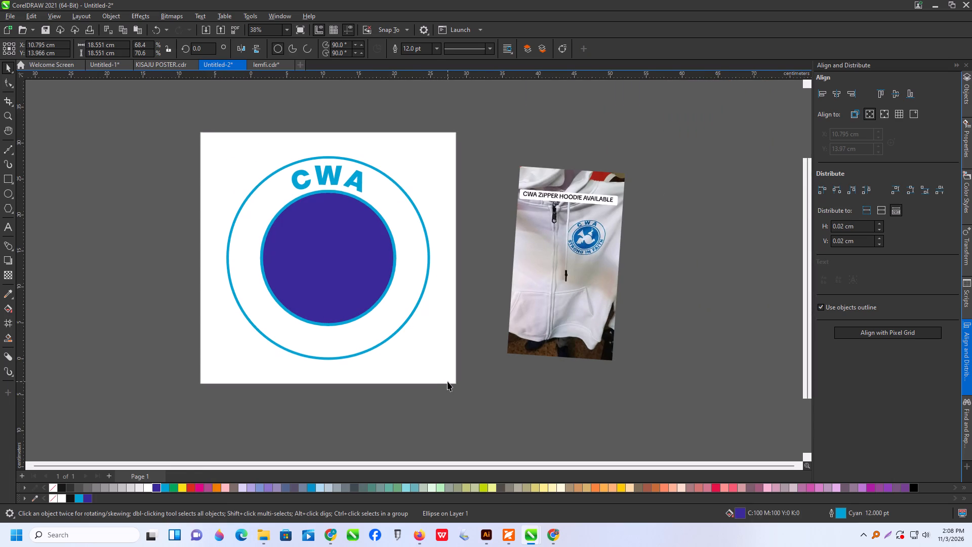
Fill the inner circle with cyan (C100 M0 Y0 K0) to match its outline.
scroll(363, 241, up, 2)
click(390, 257)
scroll(642, 243, up, 6)
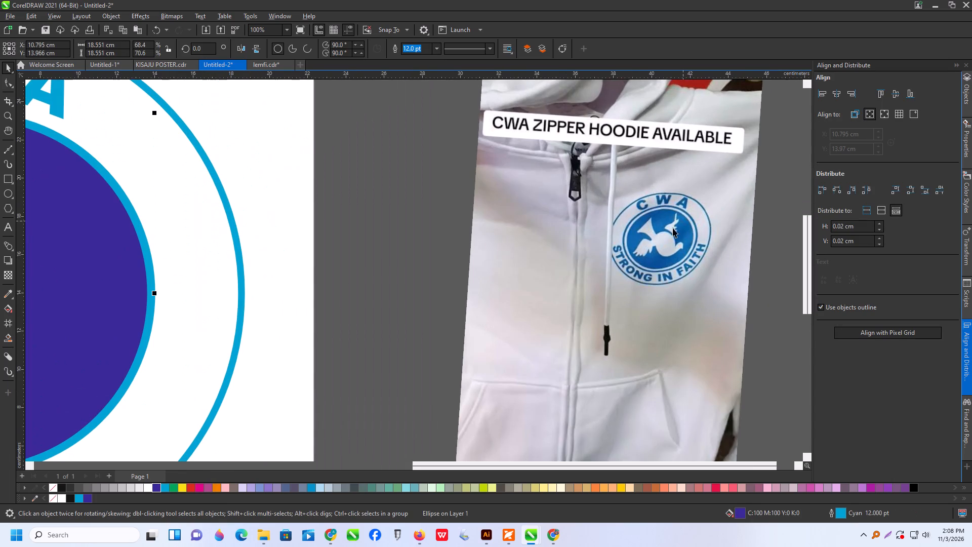
click(167, 487)
Examine the emblem on the hoodie picture up close and compare its lettering and circles with the drawing.
scroll(373, 361, down, 6)
scroll(347, 331, up, 2)
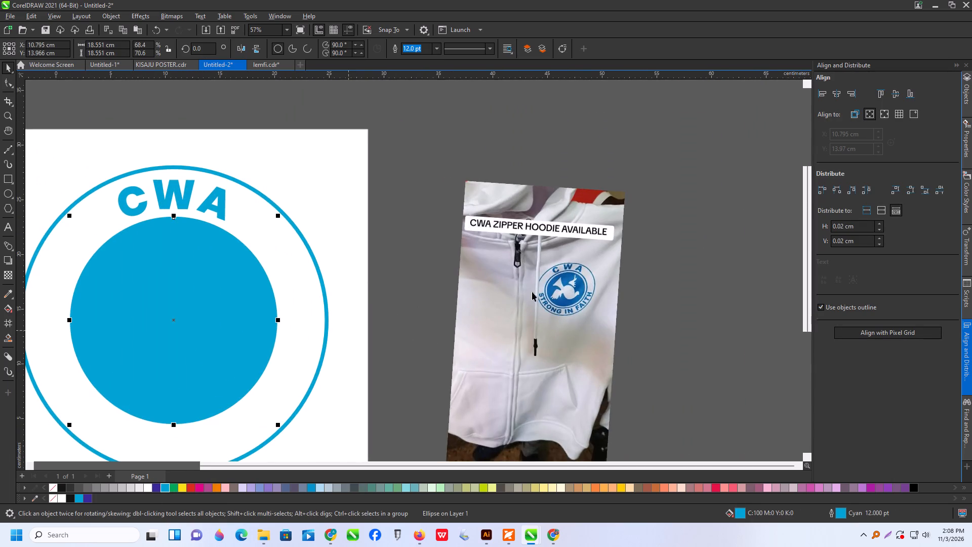
scroll(553, 292, down, 1)
scroll(224, 234, up, 3)
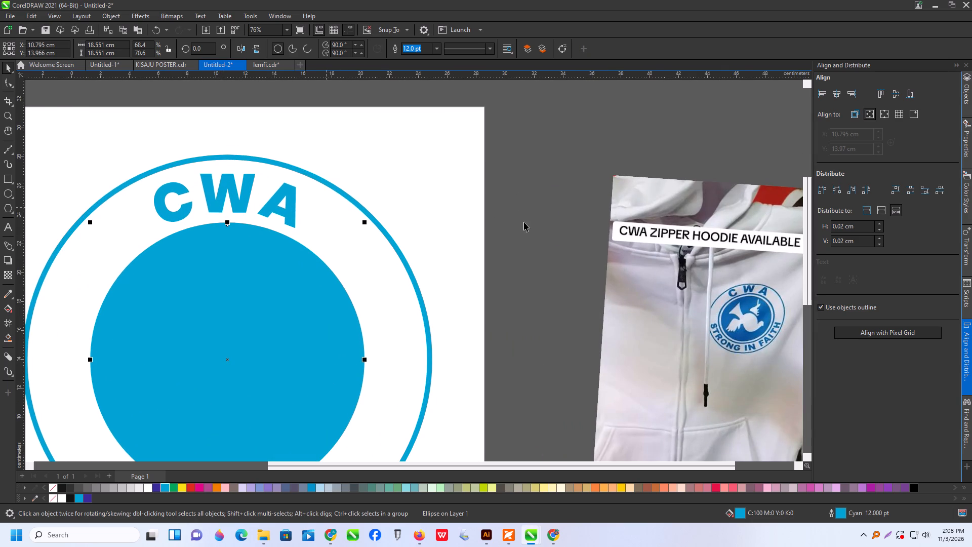
scroll(675, 256, up, 1)
scroll(792, 291, up, 9)
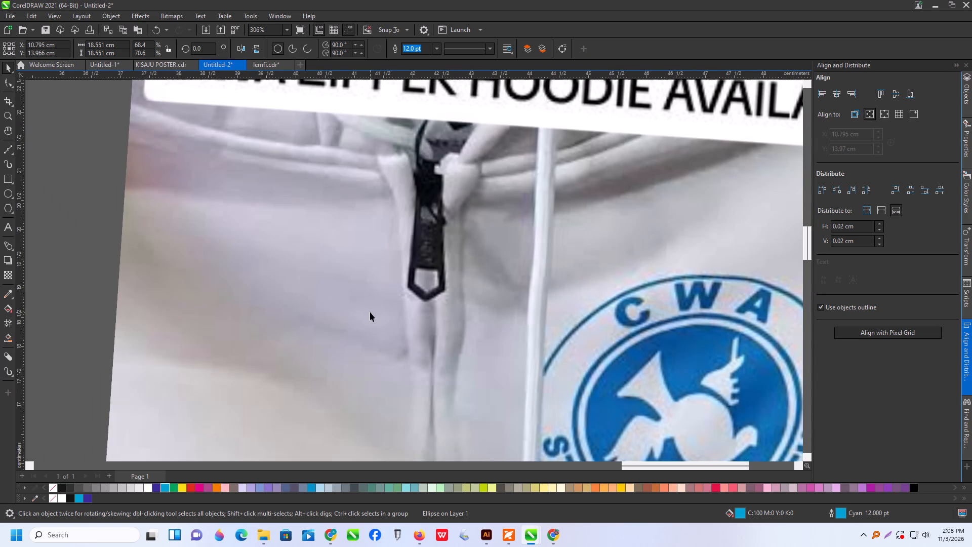
scroll(428, 318, down, 10)
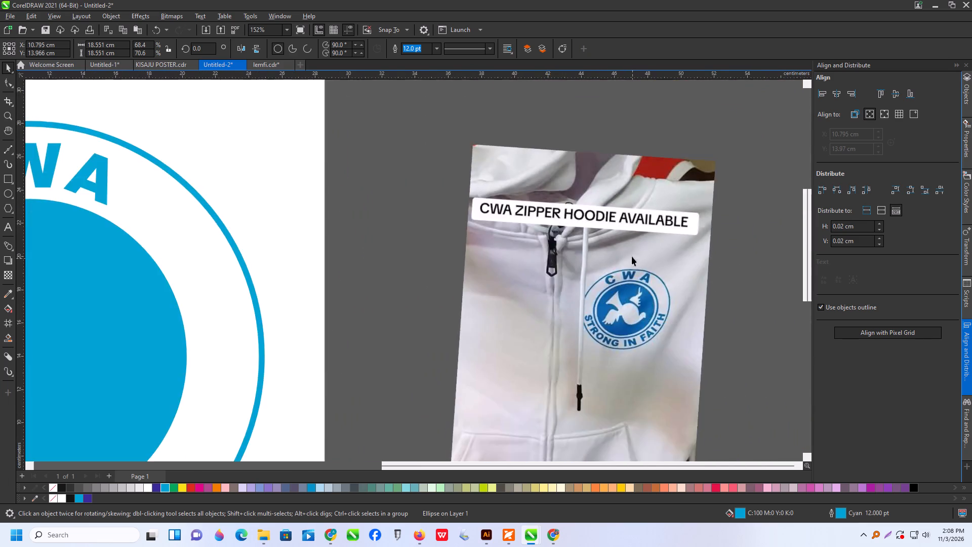
scroll(632, 256, down, 3)
scroll(356, 193, up, 1)
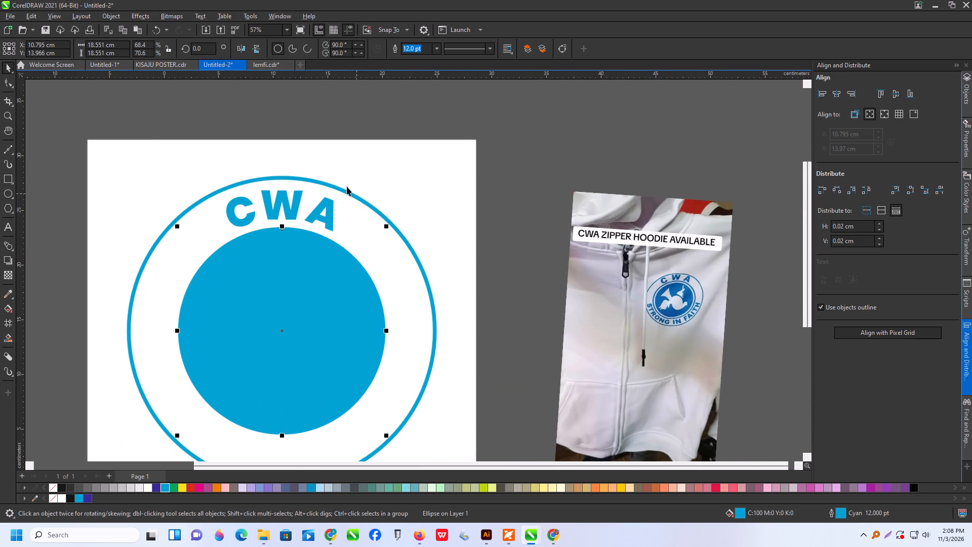
Enlarge the CWA lettering to about 123%, roughly 12 cm wide, and centre it horizontally with both circles.
click(293, 207)
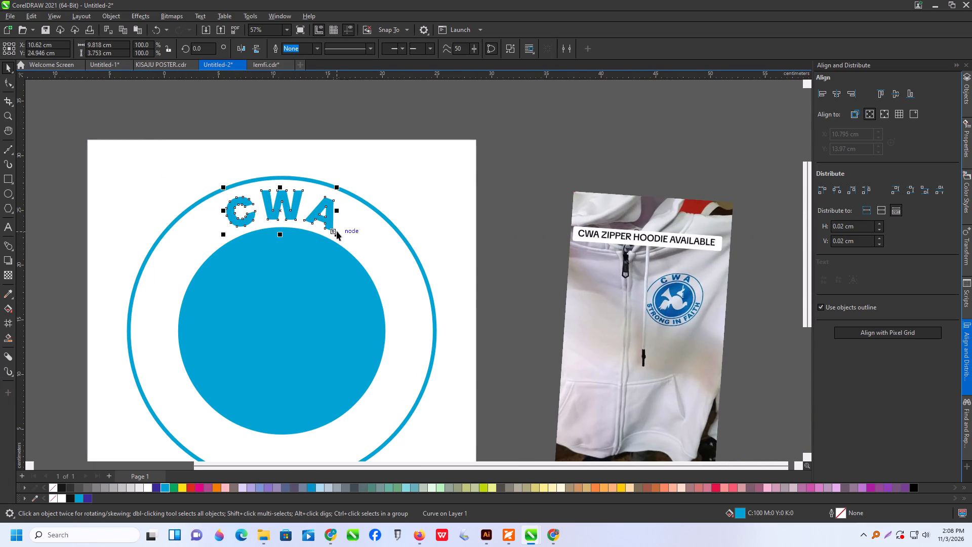
shift+drag(336, 233, 348, 244)
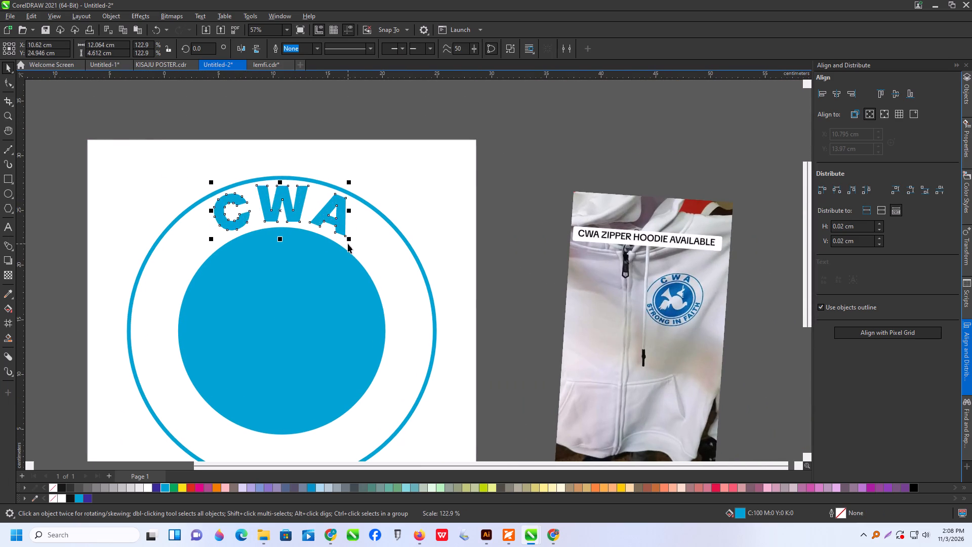
scroll(358, 238, down, 8)
drag(209, 177, 382, 337)
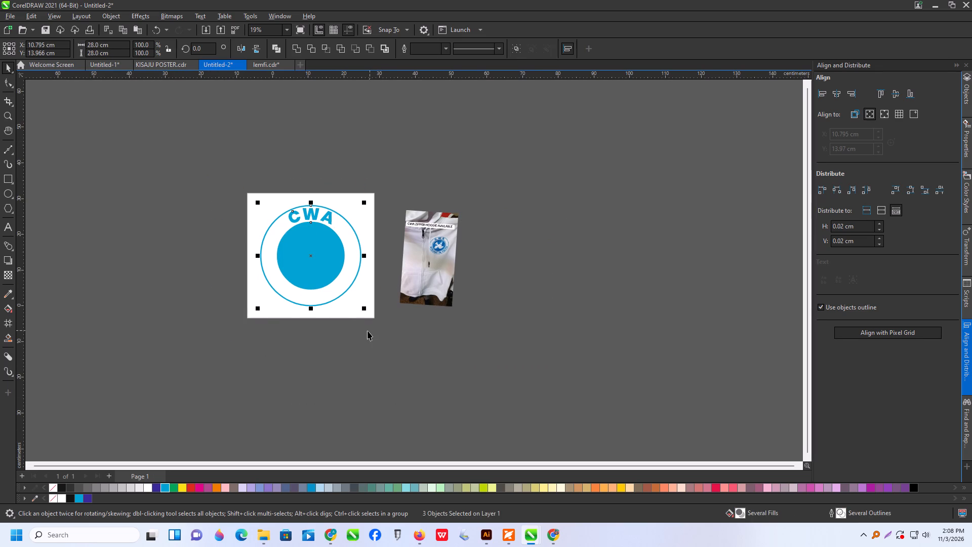
key(c)
click(312, 170)
Add the artistic text "strong in faith" beside the hoodie picture, set in Poppins ExtraBold.
scroll(446, 269, up, 6)
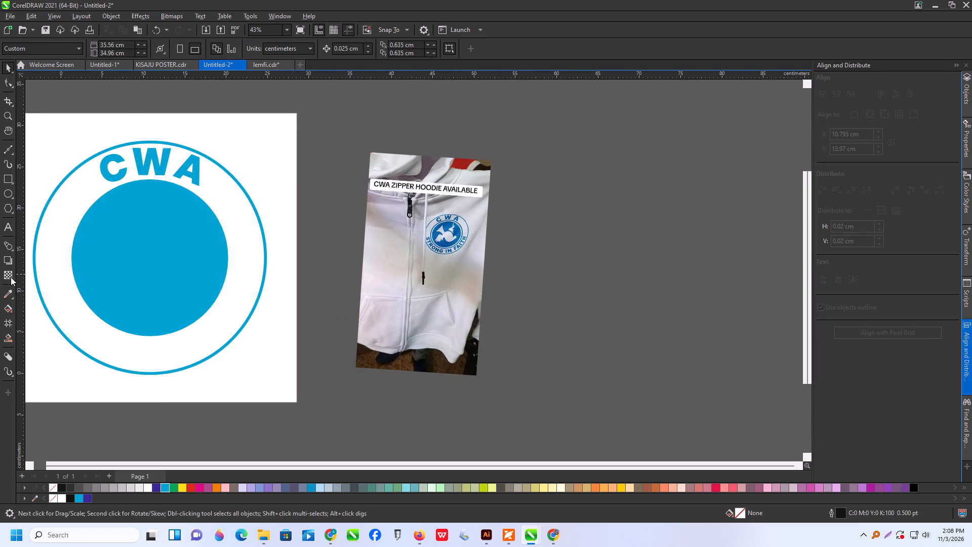
click(9, 226)
scroll(461, 251, up, 4)
click(534, 262)
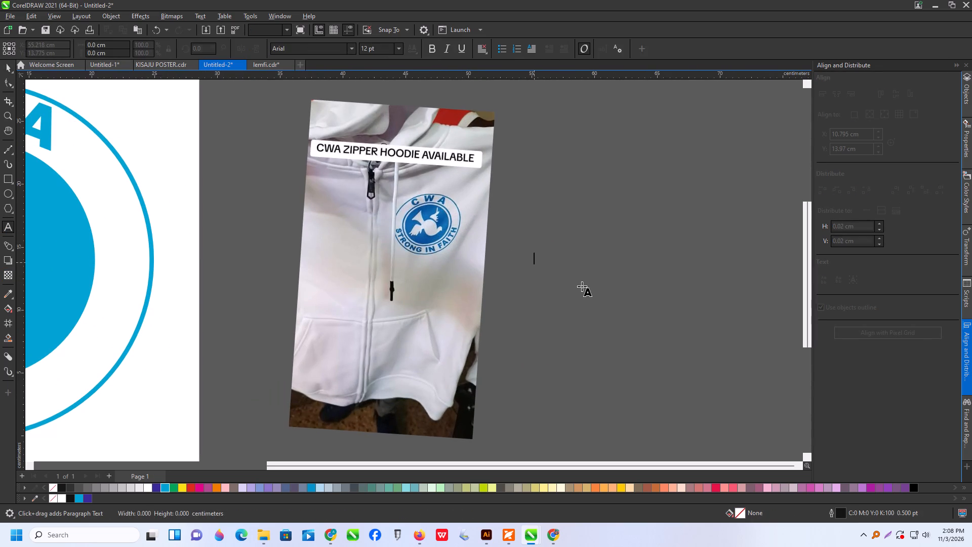
text(str)
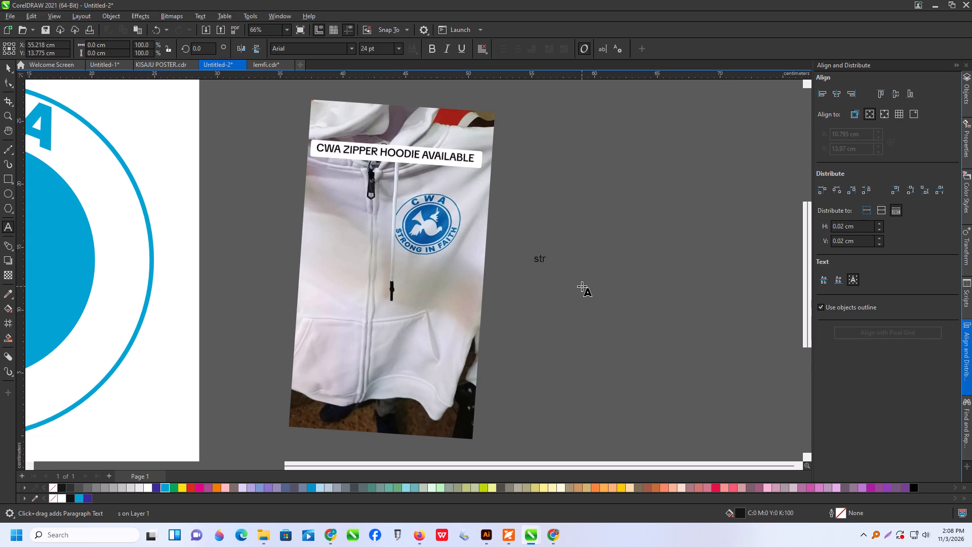
key(o)
text(ng in fait)
key(h)
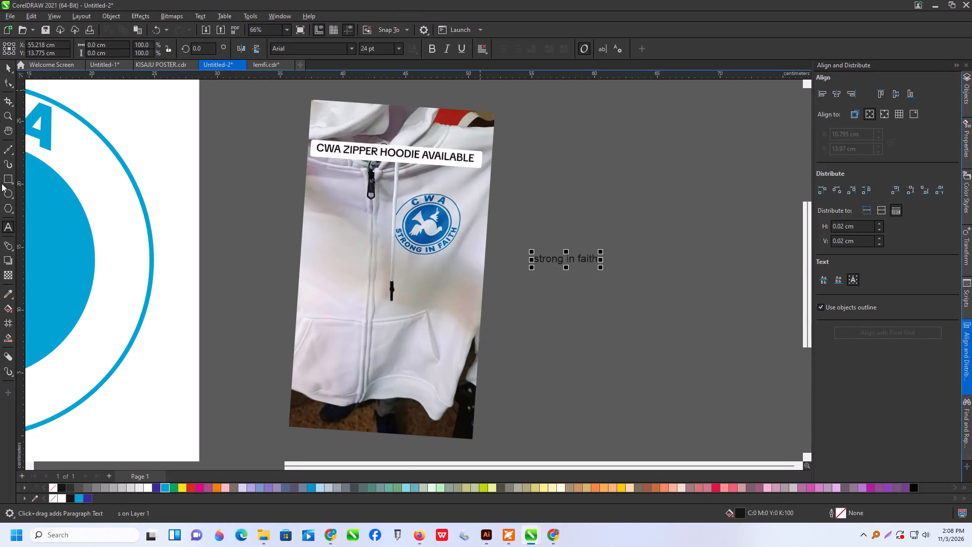
click(12, 66)
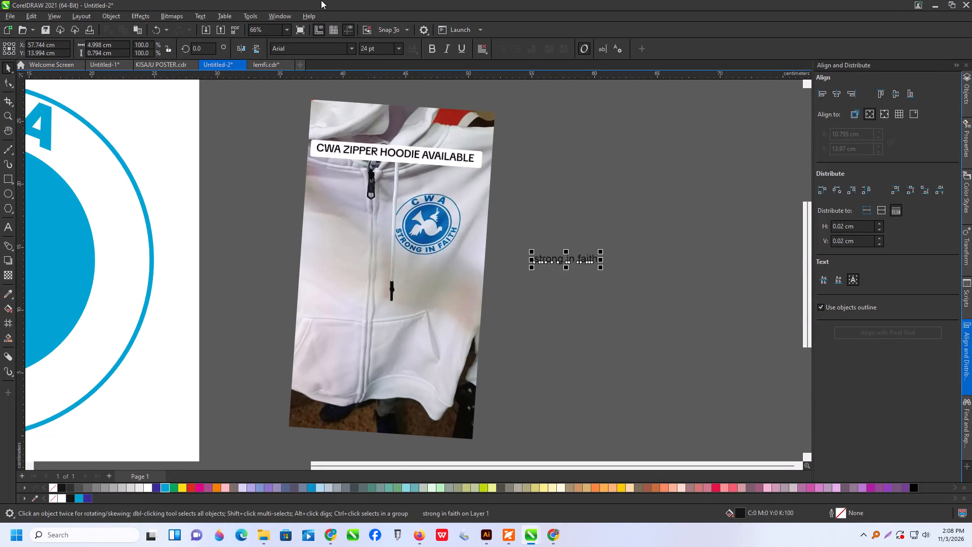
click(351, 46)
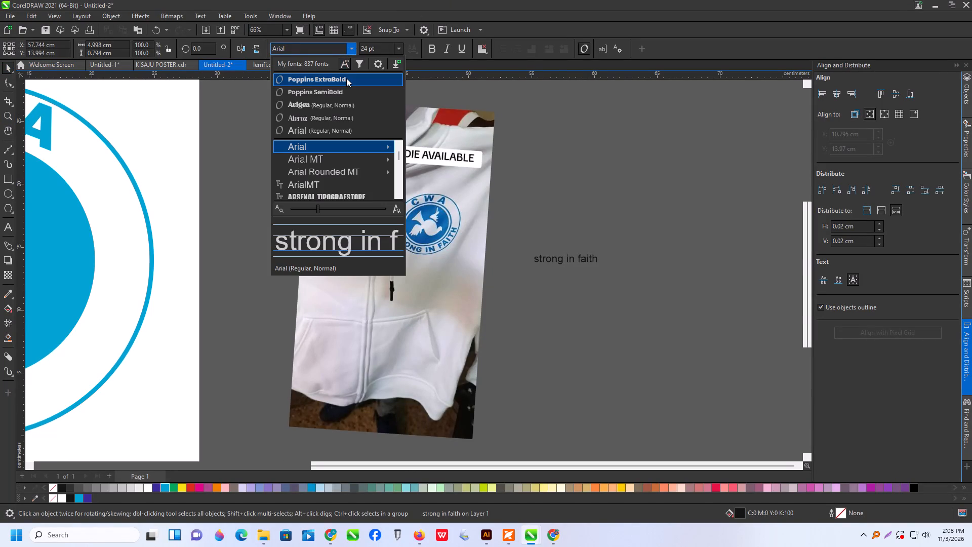
click(346, 78)
Enlarge the "strong in faith" text to about 123 pt and move it just below the outer circle.
scroll(627, 209, down, 5)
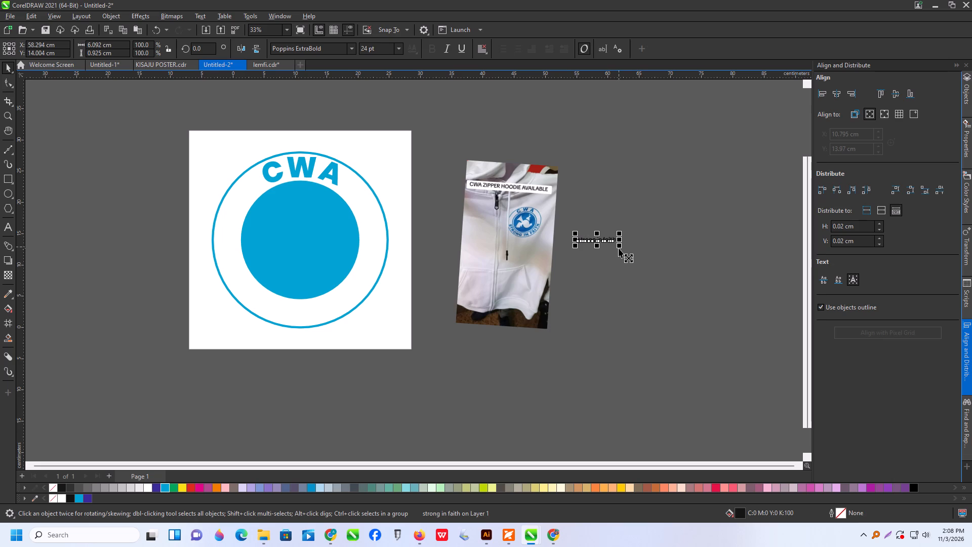
shift+drag(620, 248, 699, 291)
drag(622, 240, 357, 341)
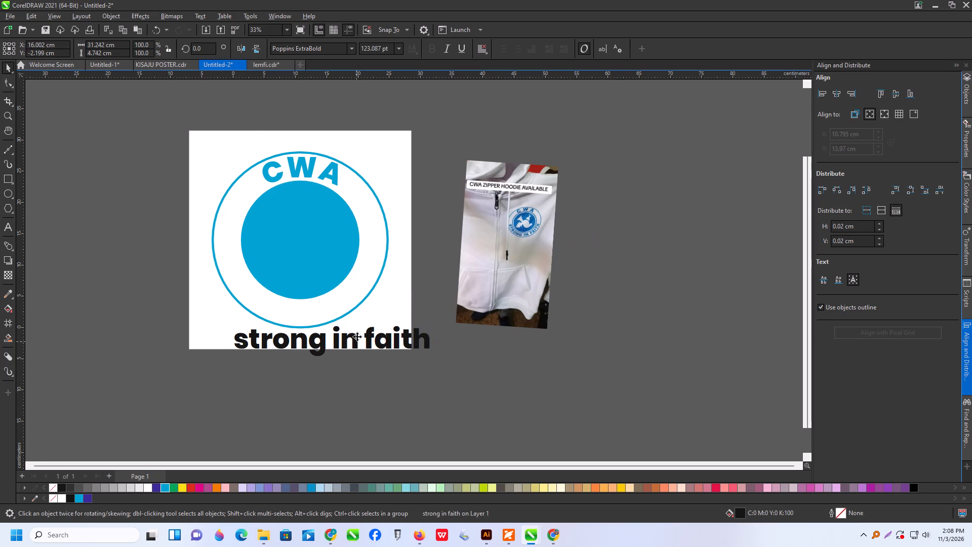
Change the case of the "strong in faith" text to uppercase.
click(201, 18)
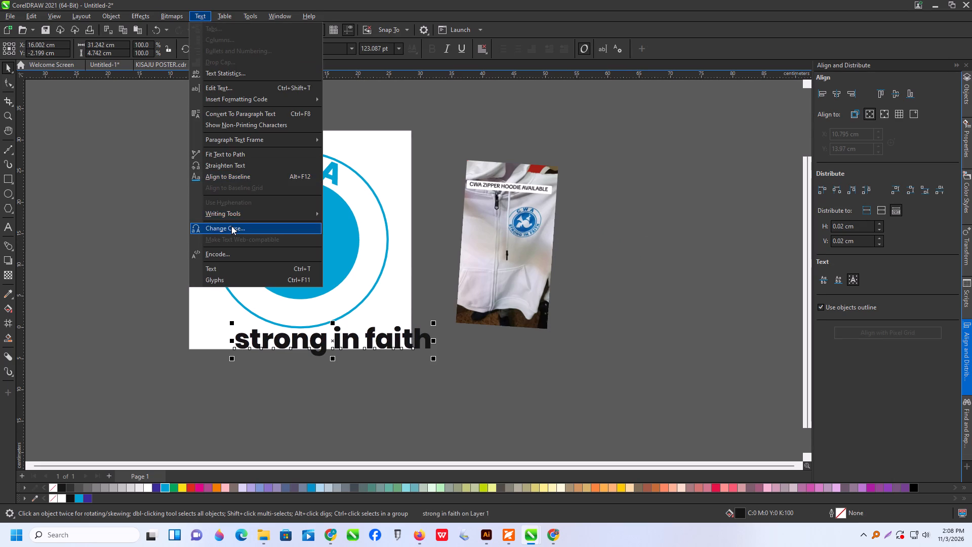
click(231, 226)
click(457, 256)
click(478, 292)
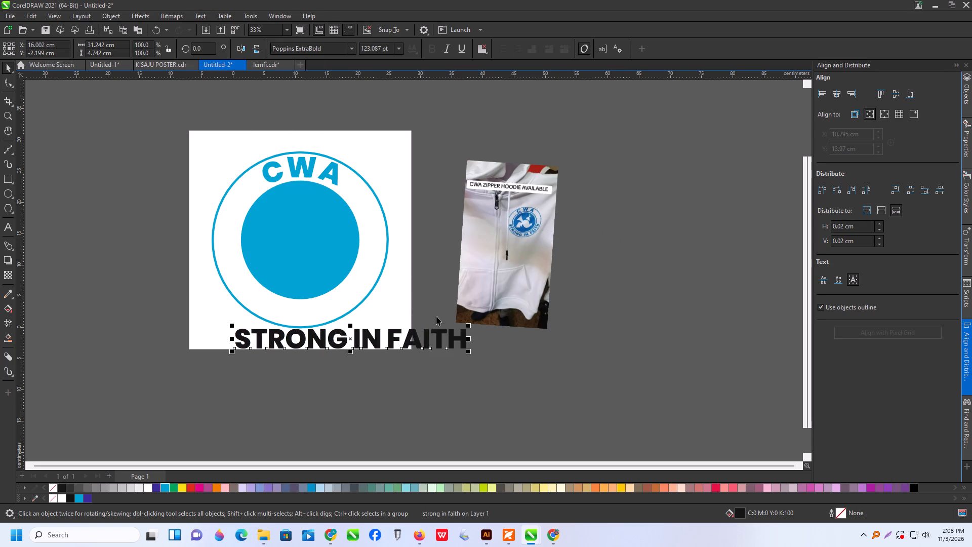
Reduce the STRONG IN FAITH text to about 86 pt and move it over the bottom of the ring between the circles.
drag(471, 353, 402, 384)
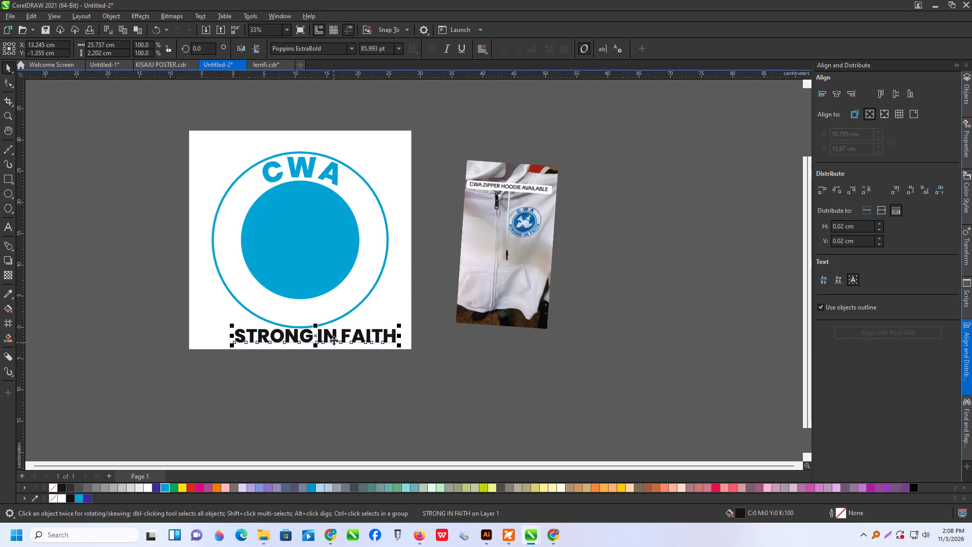
drag(334, 340, 322, 314)
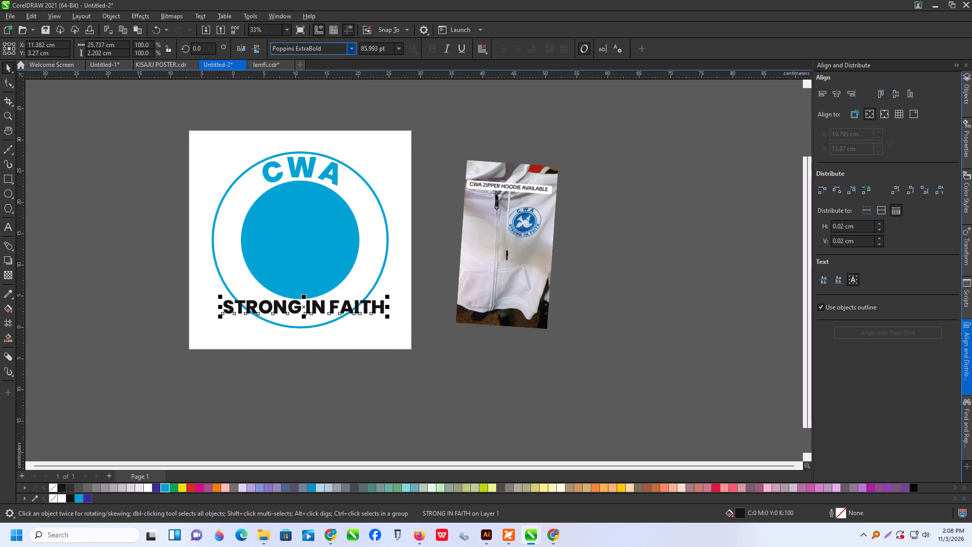
Mirror the STRONG IN FAITH text horizontally.
click(241, 46)
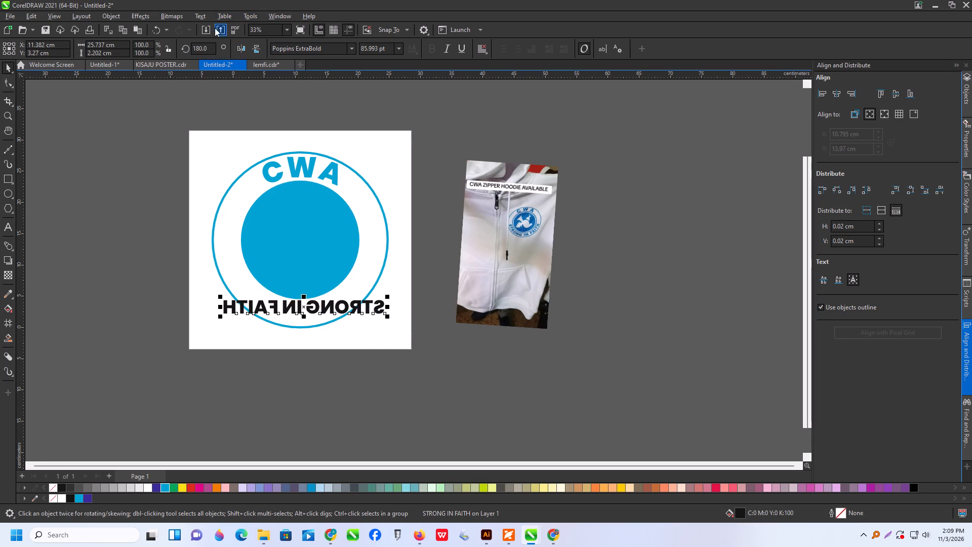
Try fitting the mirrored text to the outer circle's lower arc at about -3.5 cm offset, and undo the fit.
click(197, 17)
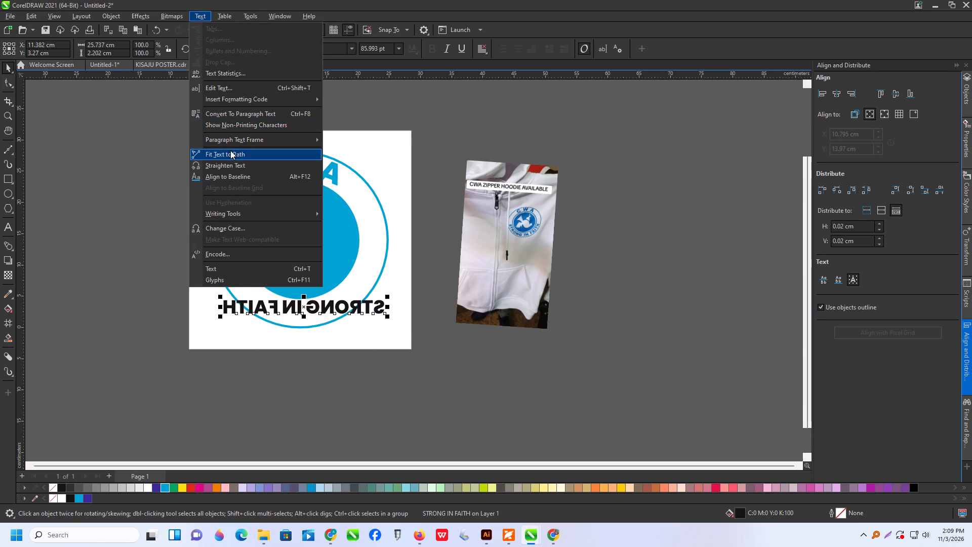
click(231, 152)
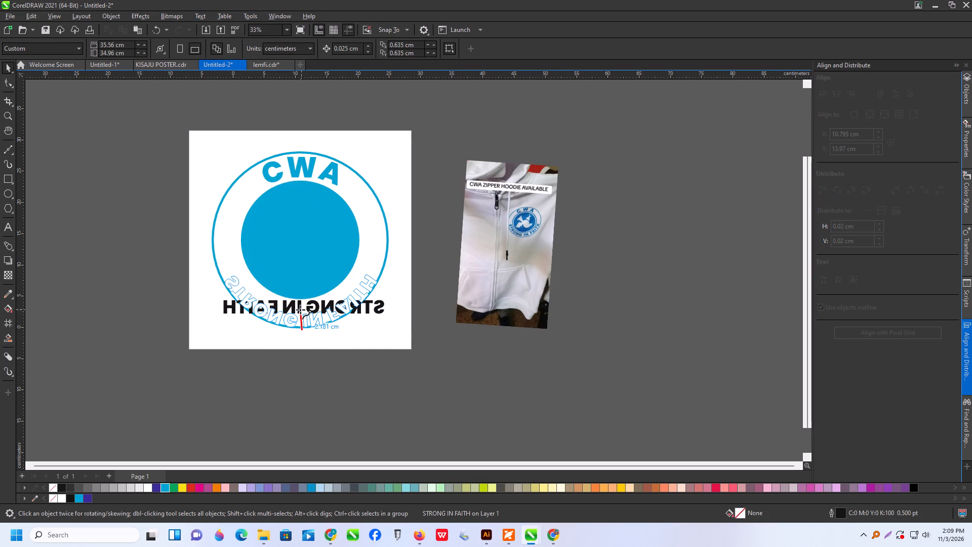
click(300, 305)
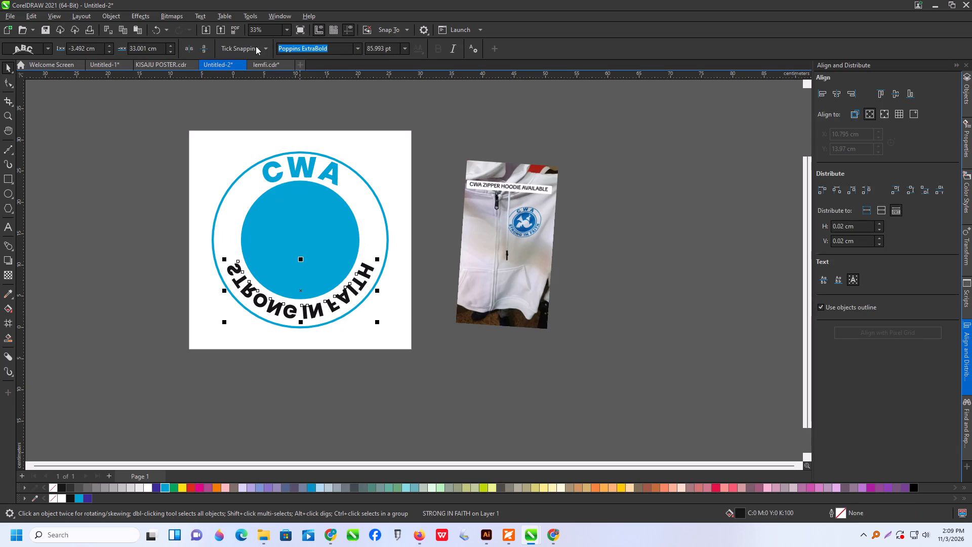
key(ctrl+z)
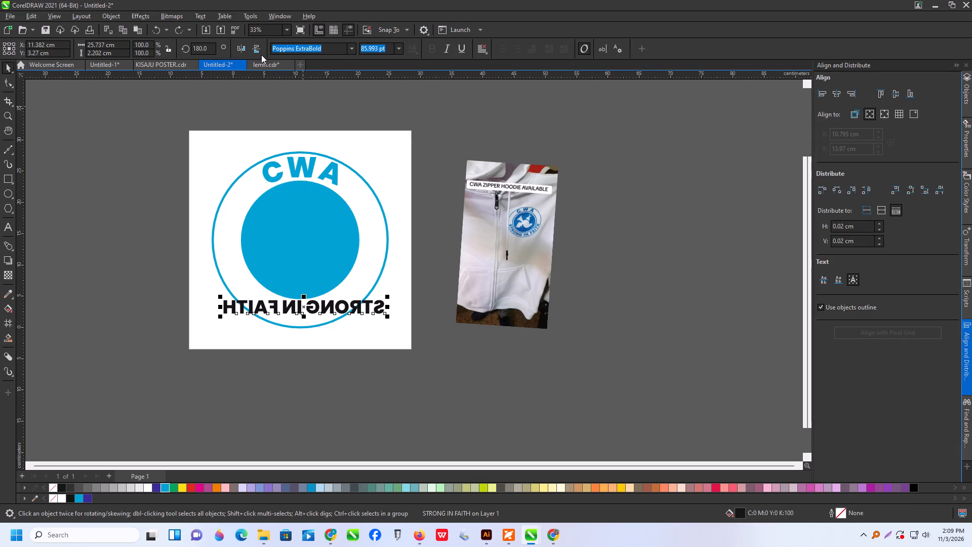
Mirror STRONG IN FAITH vertically and fit it inside the outer circle's lower arc at a -1.27 cm offset.
click(261, 52)
click(202, 15)
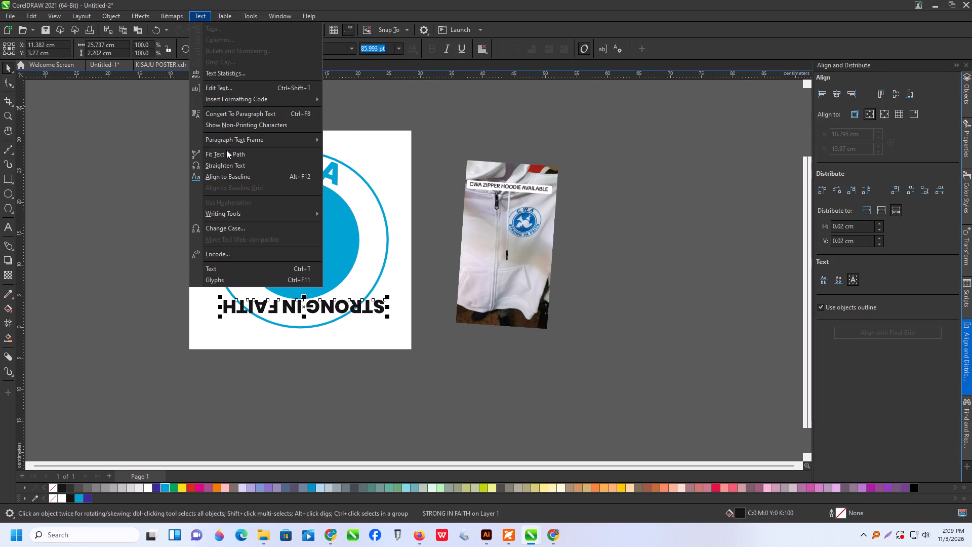
click(223, 152)
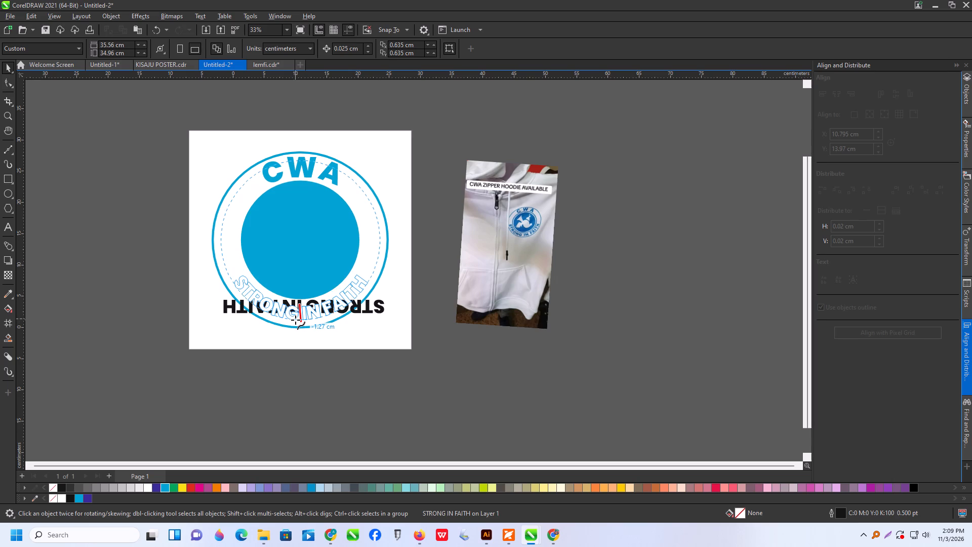
click(297, 319)
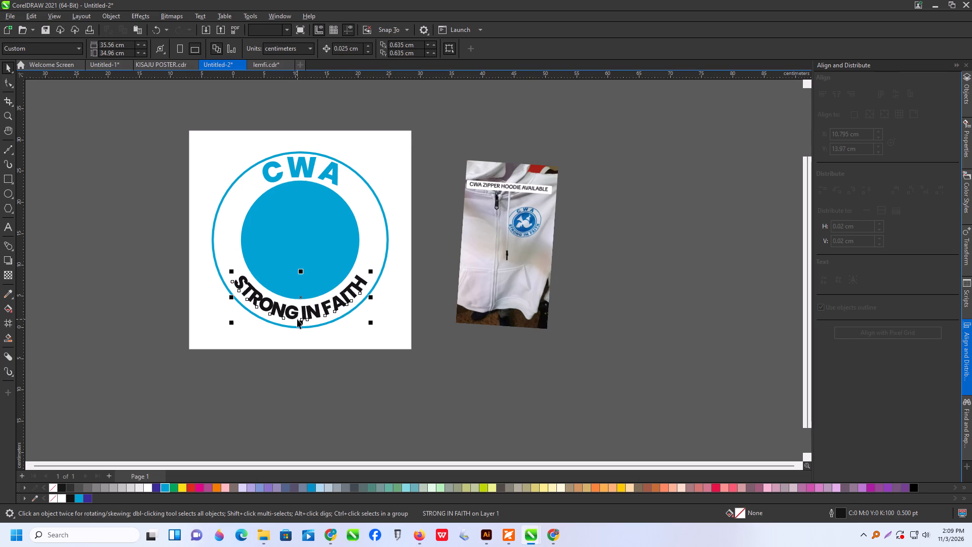
Widen the character spacing of the curved STRONG IN FAITH text with the Shape tool so it spans more of the lower arc.
scroll(302, 318, up, 1)
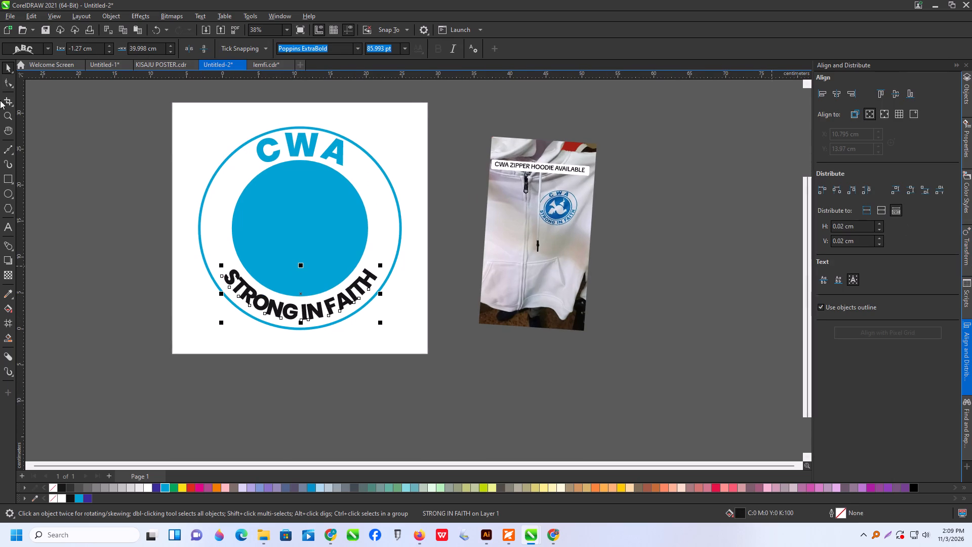
click(9, 85)
drag(380, 326, 382, 326)
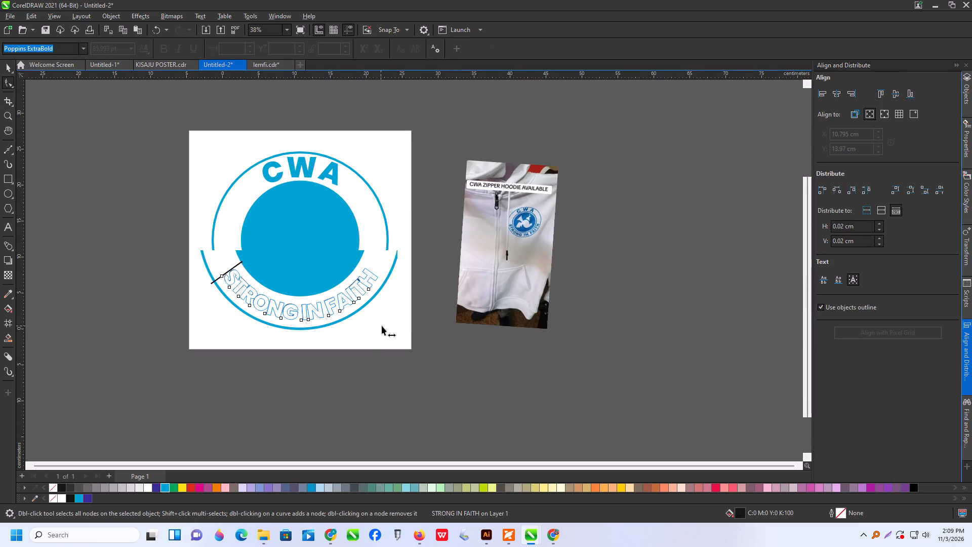
drag(382, 326, 401, 318)
click(212, 325)
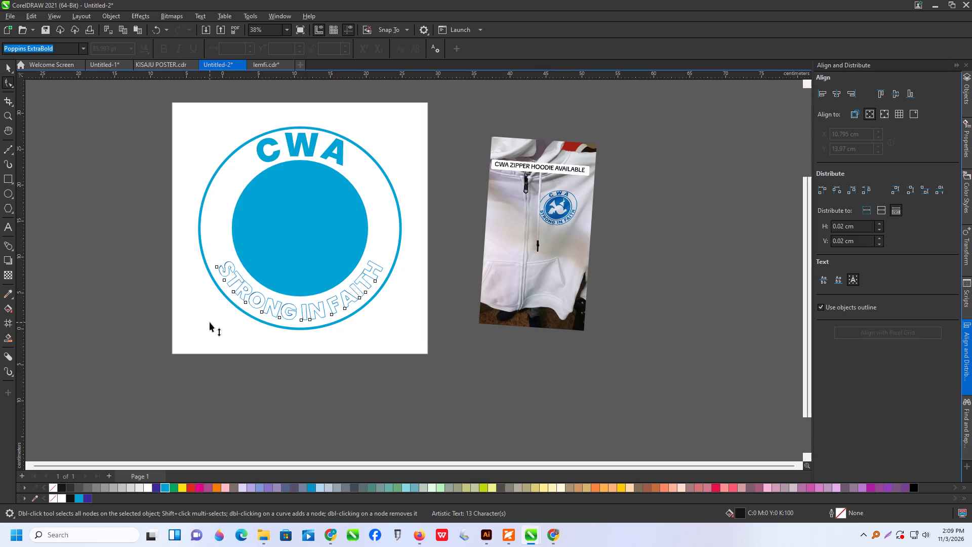
drag(386, 326, 395, 322)
drag(395, 322, 396, 322)
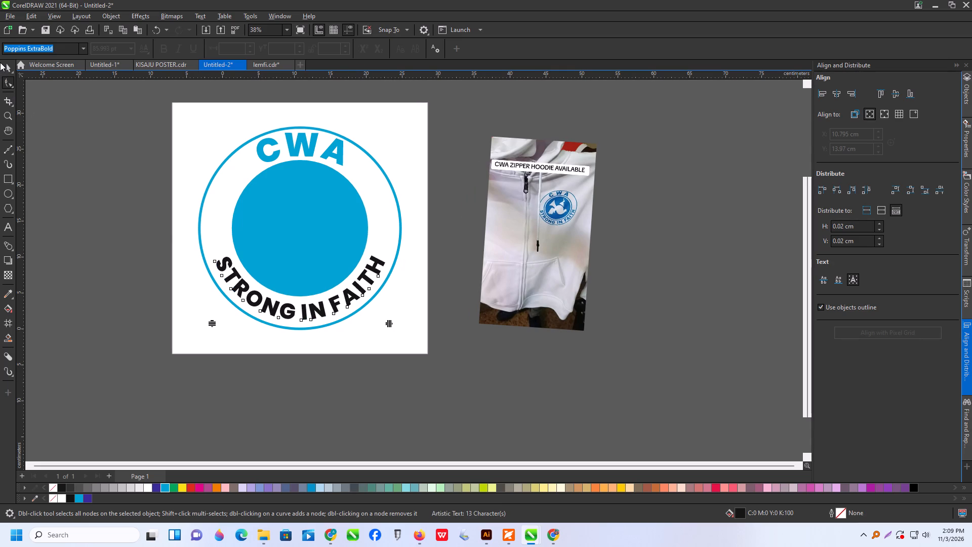
Convert the STRONG IN FAITH lettering to curves and fill it with the emblem's cyan.
click(9, 67)
right_click(321, 311)
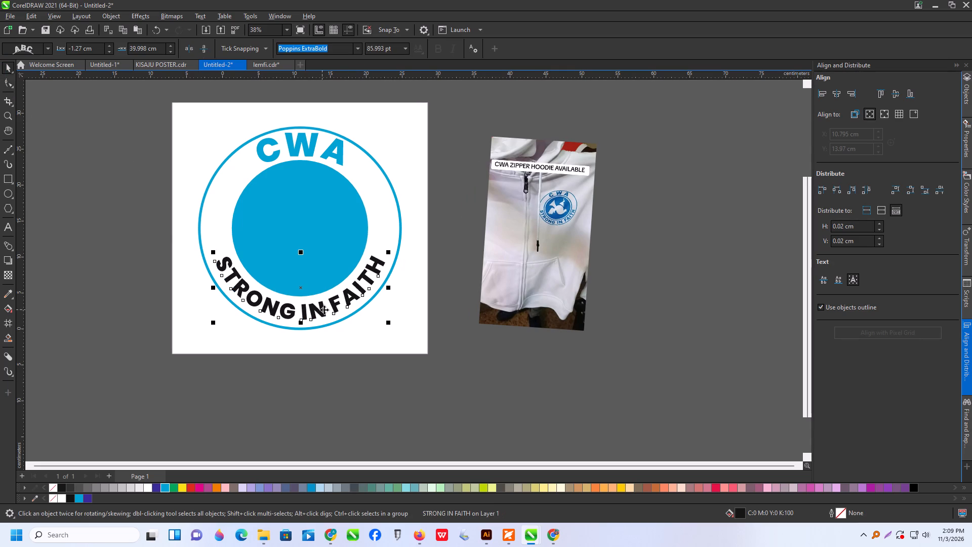
right_click(335, 306)
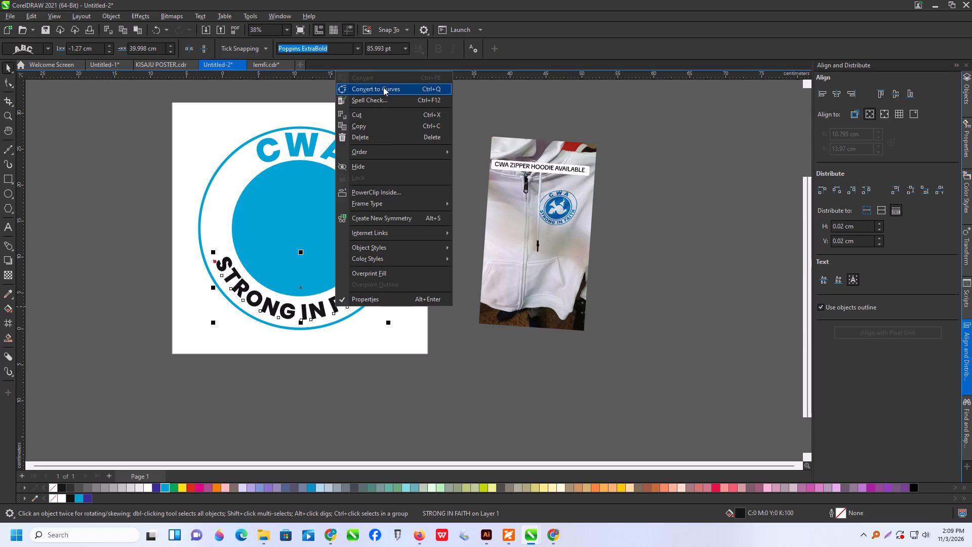
click(383, 87)
click(78, 496)
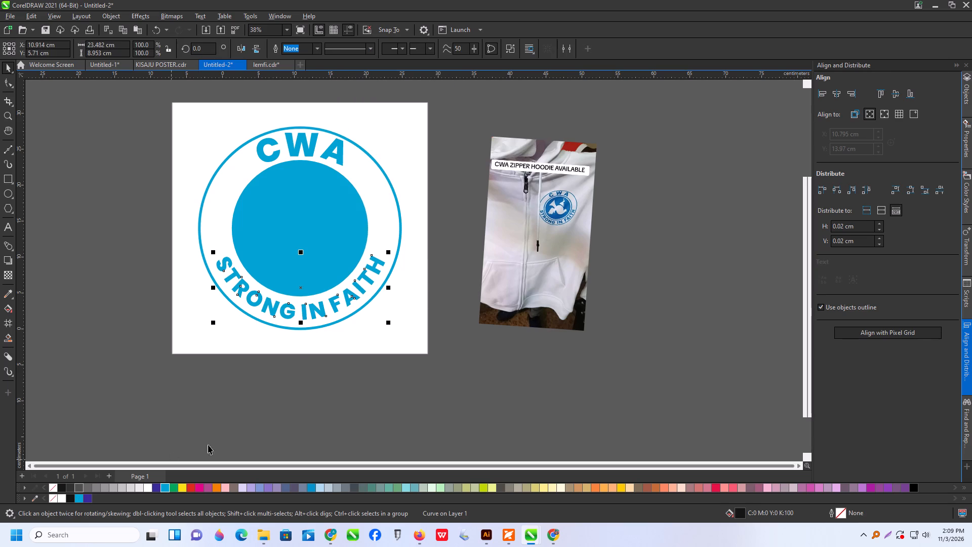
click(218, 444)
Duplicate the inner cyan circle and move the copy to the emblem's lower right, centred at about X 27.9 cm, Y 3.6 cm.
scroll(265, 208, up, 1)
scroll(396, 228, up, 1)
click(326, 238)
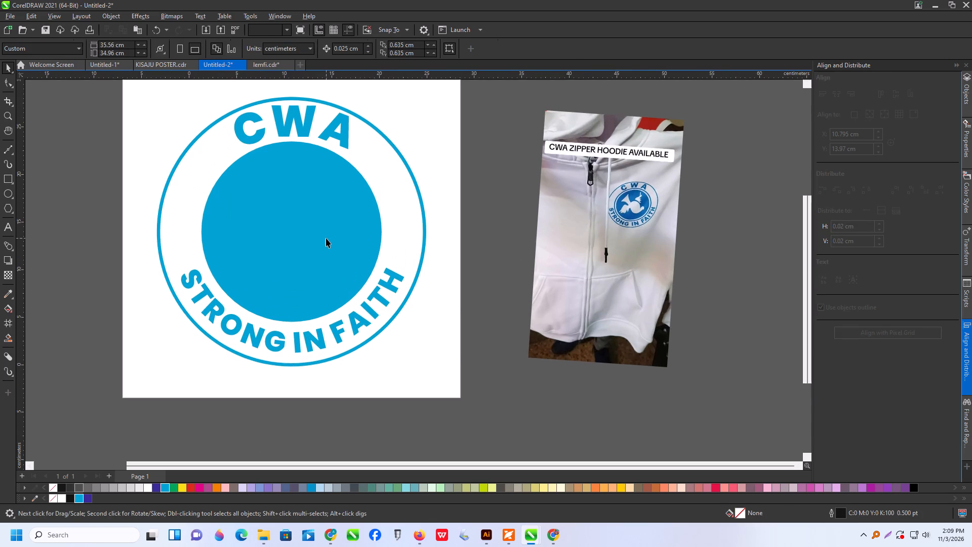
scroll(346, 229, up, 7)
scroll(724, 190, down, 1)
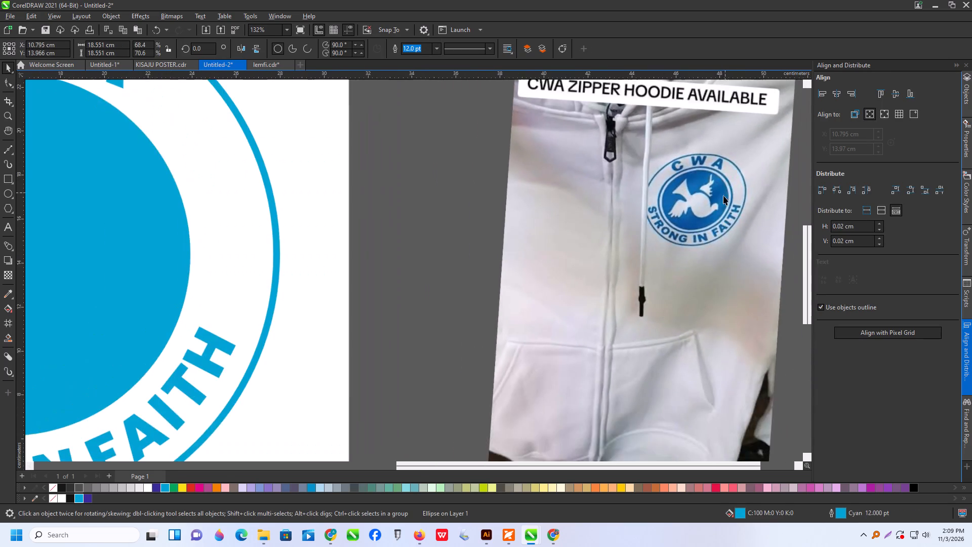
scroll(723, 196, down, 6)
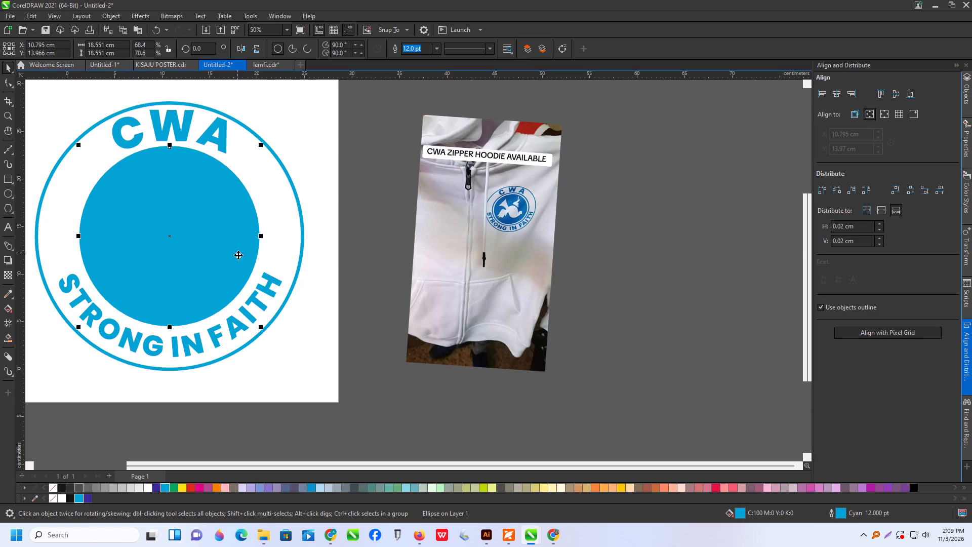
shift+drag(238, 255, 233, 255)
click(187, 249)
scroll(267, 256, down, 4)
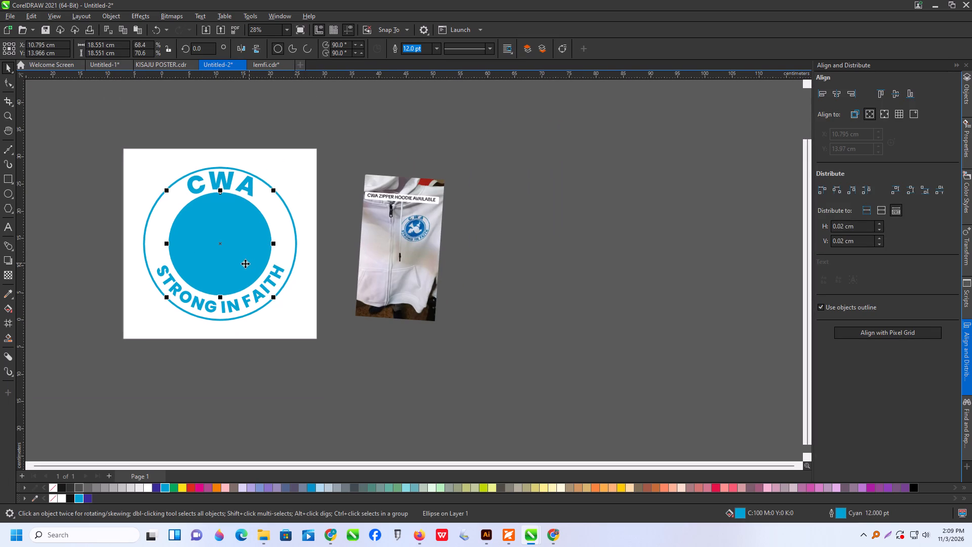
key(ctrl+d)
drag(237, 247, 233, 255)
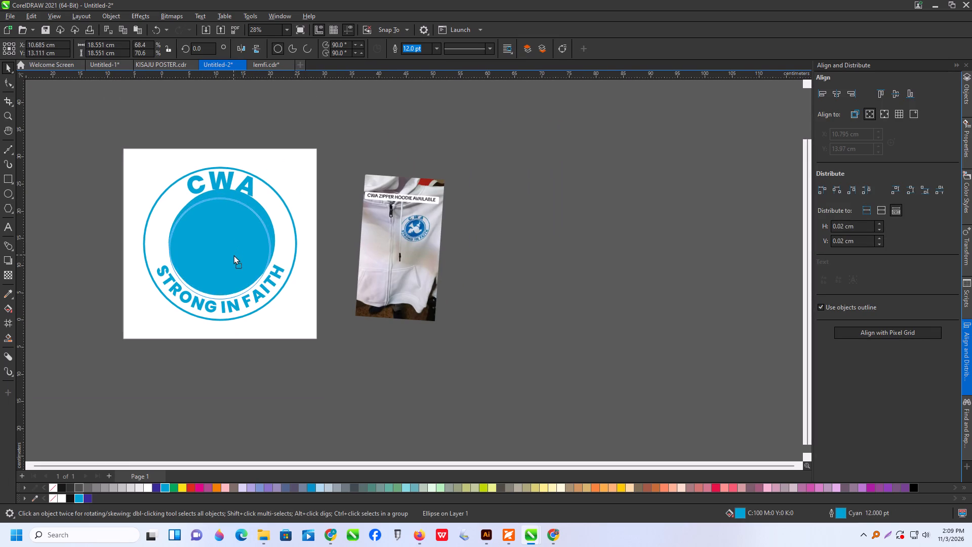
drag(233, 255, 236, 252)
scroll(156, 232, up, 10)
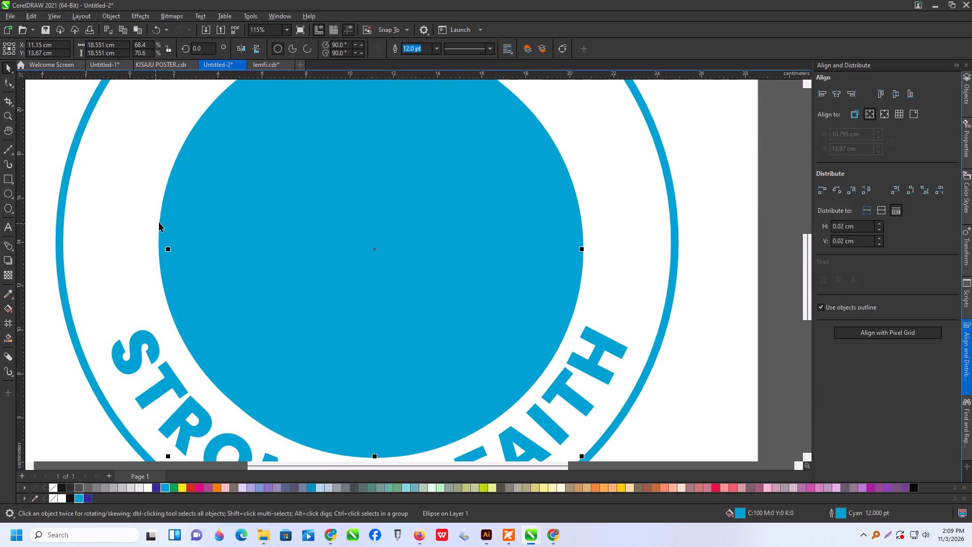
click(161, 220)
scroll(228, 263, down, 4)
drag(355, 268, 566, 396)
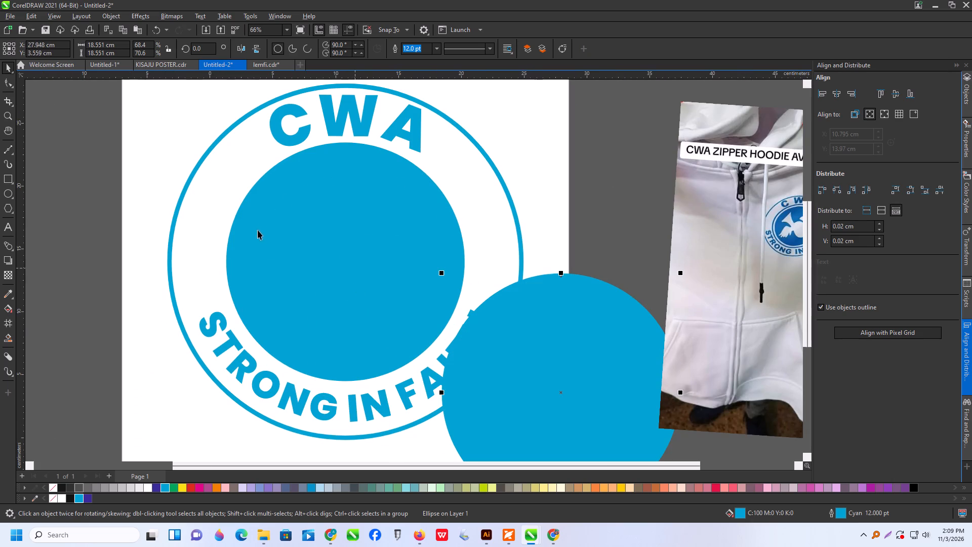
Fill the original inner circle inside the lettering with white.
click(265, 230)
click(145, 487)
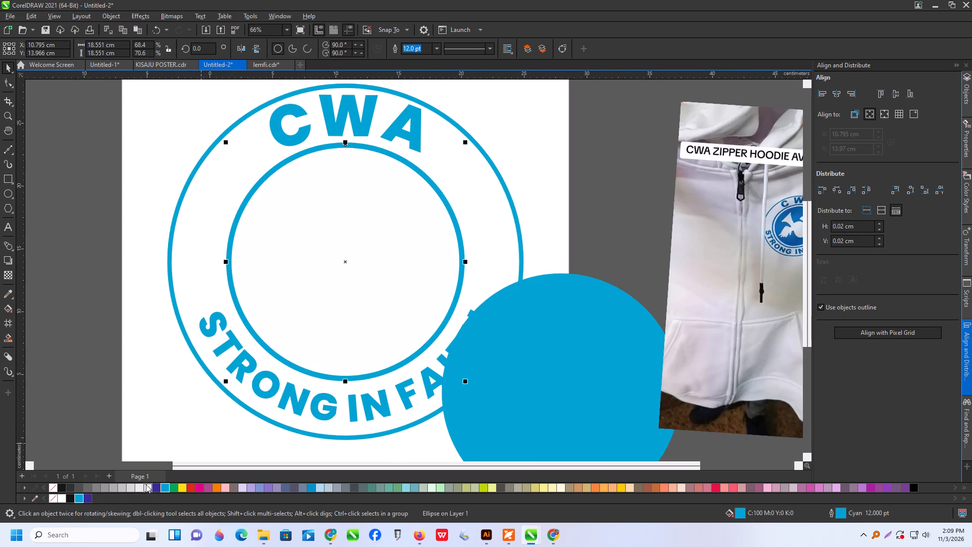
Move the duplicated cyan circle inside the white inner circle and shrink it to about 16.2 cm in diameter.
scroll(418, 361, down, 4)
drag(483, 366, 382, 304)
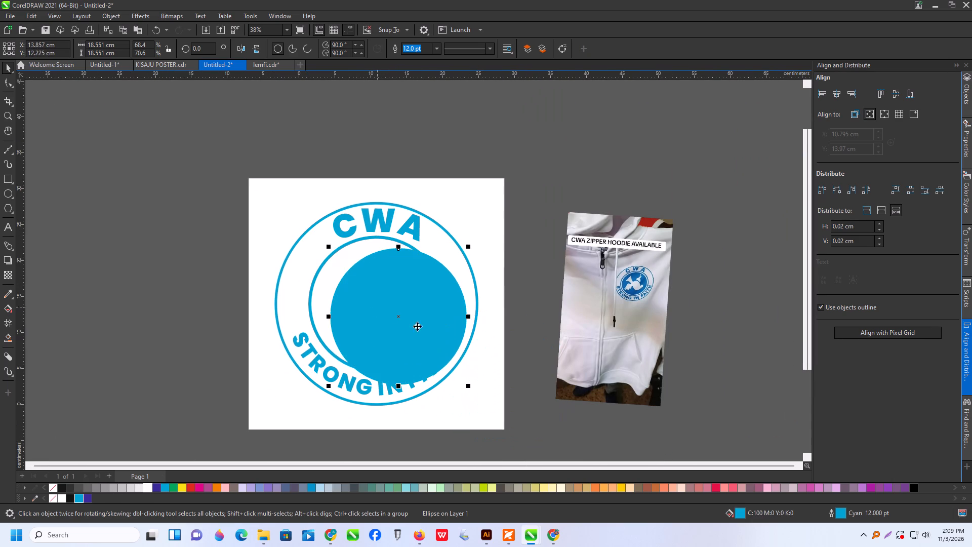
drag(421, 331, 400, 317)
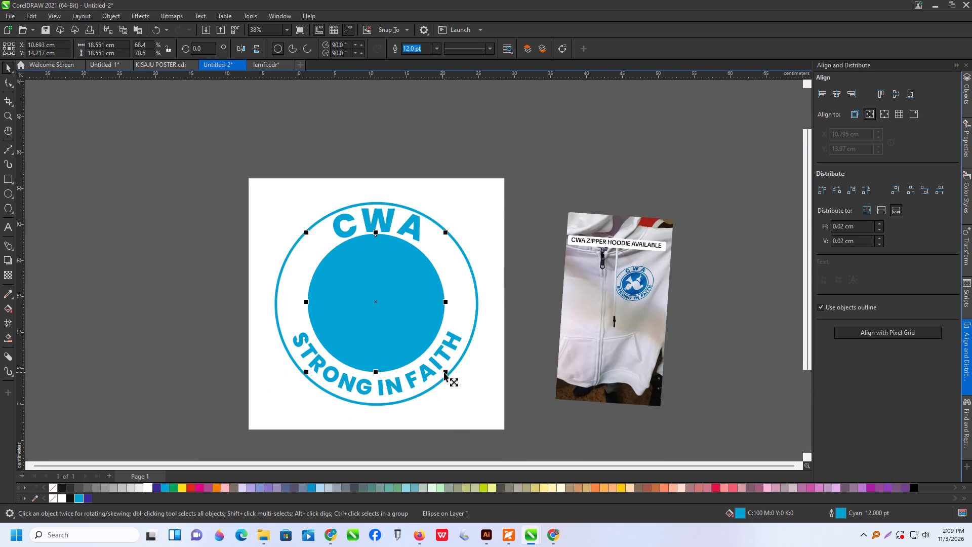
shift+drag(444, 372, 432, 368)
scroll(341, 309, up, 3)
Centre-align the smaller cyan disc with the cyan-outlined white circle around it.
click(379, 288)
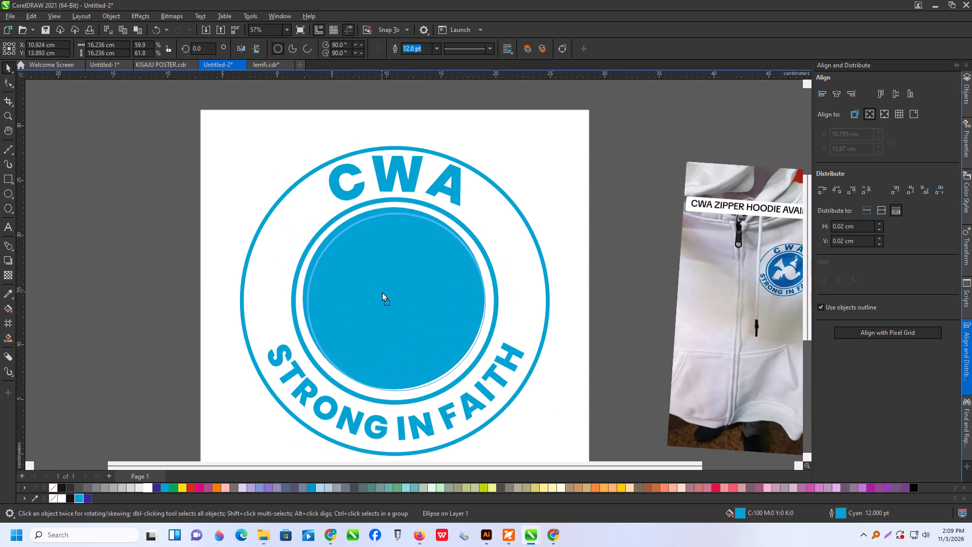
scroll(382, 292, down, 3)
scroll(324, 272, up, 3)
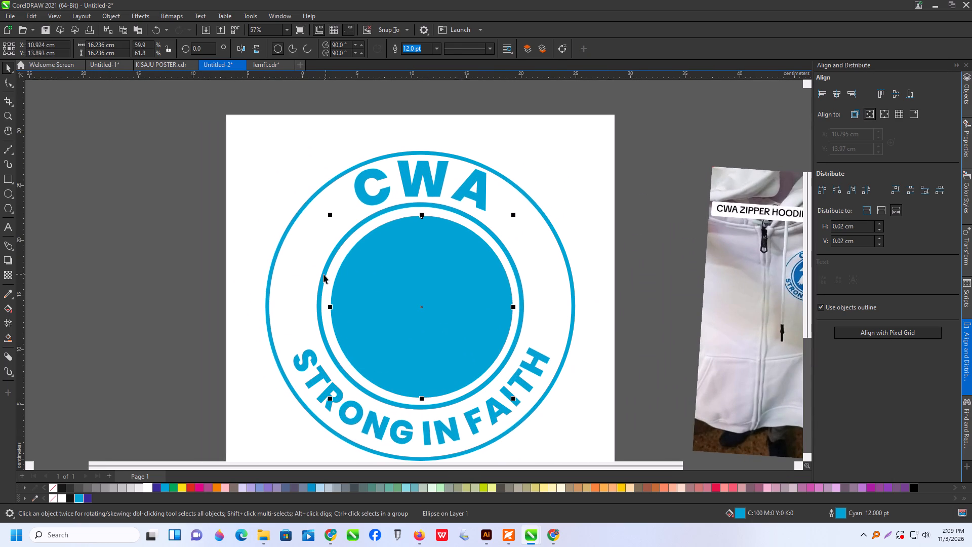
shift+click(323, 274)
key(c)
Select all the emblem's circles and both lettering pieces and align them to a common centre.
scroll(330, 277, down, 7)
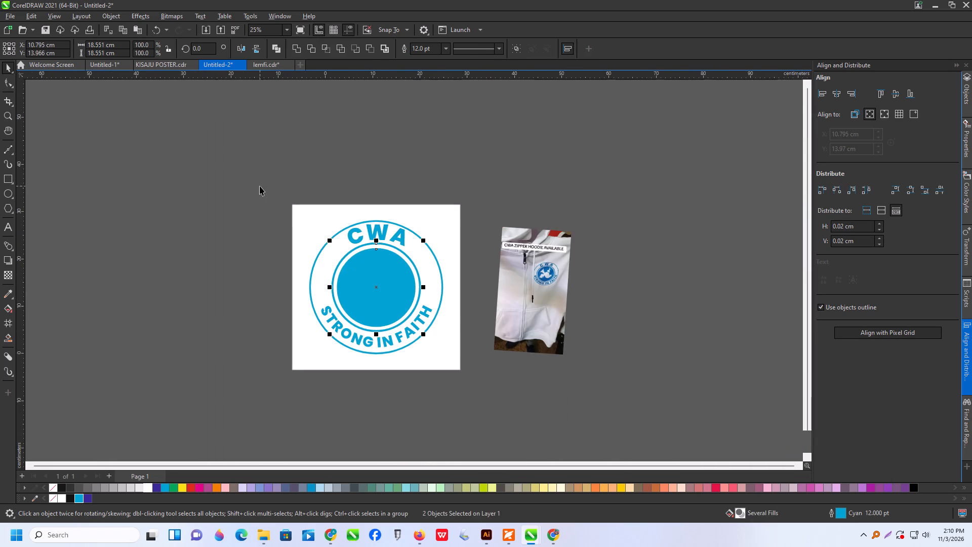
click(260, 186)
drag(250, 177, 496, 417)
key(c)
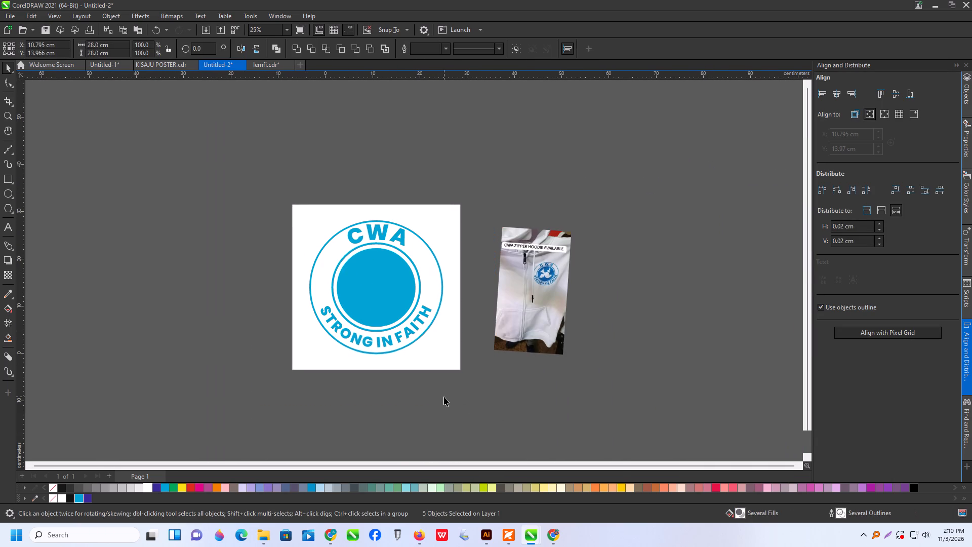
click(444, 397)
scroll(367, 297, up, 4)
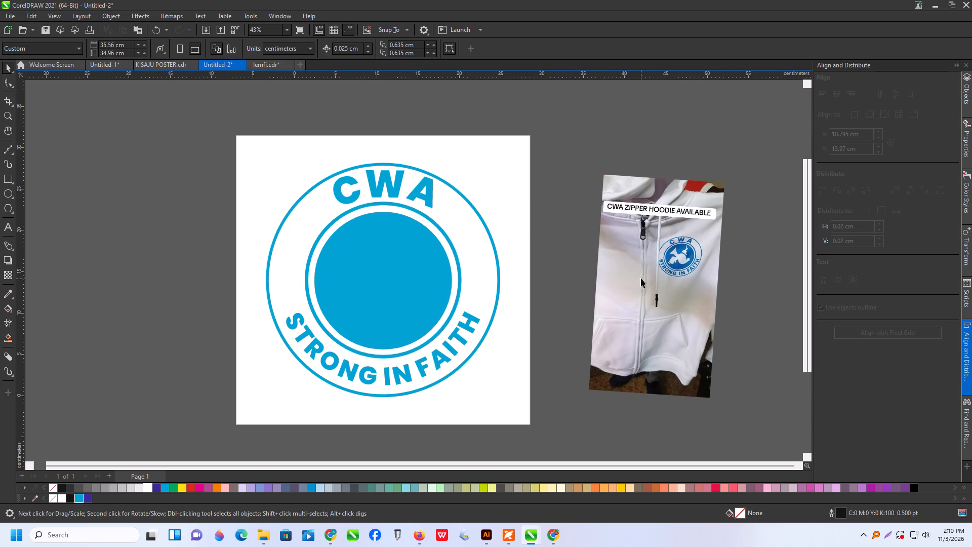
Switch to Chrome's "cwa catholic logo" image results and bring up the image options for the enlarged CWA zipper hoodie photo.
click(331, 534)
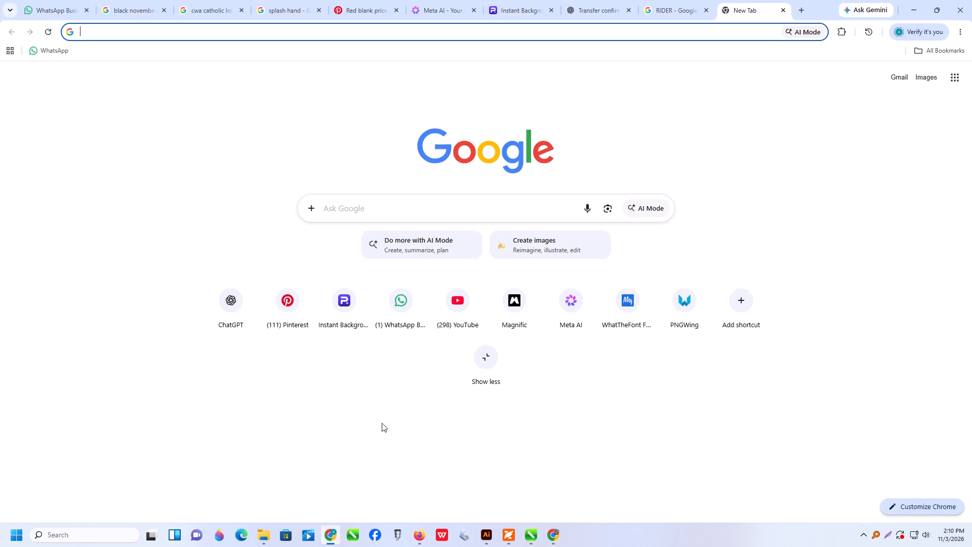
click(211, 7)
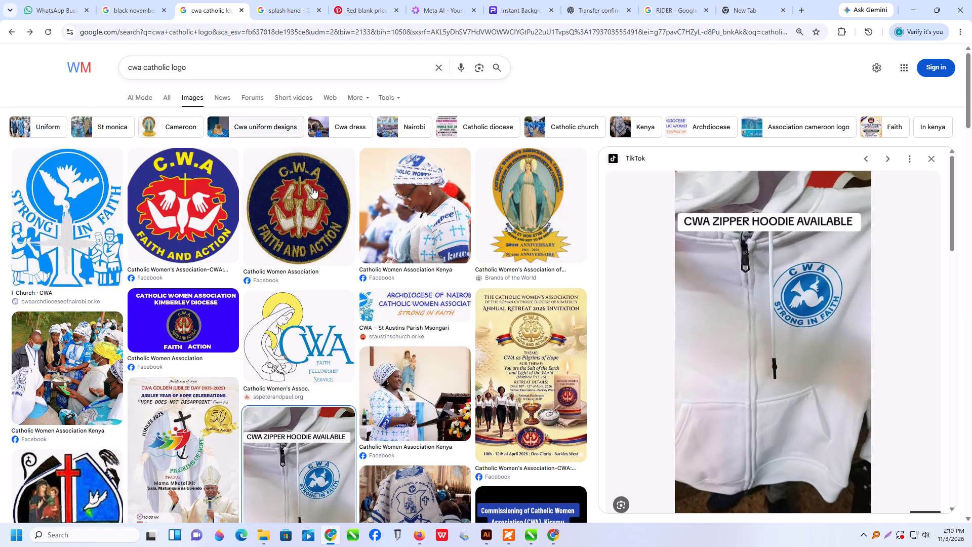
right_click(818, 270)
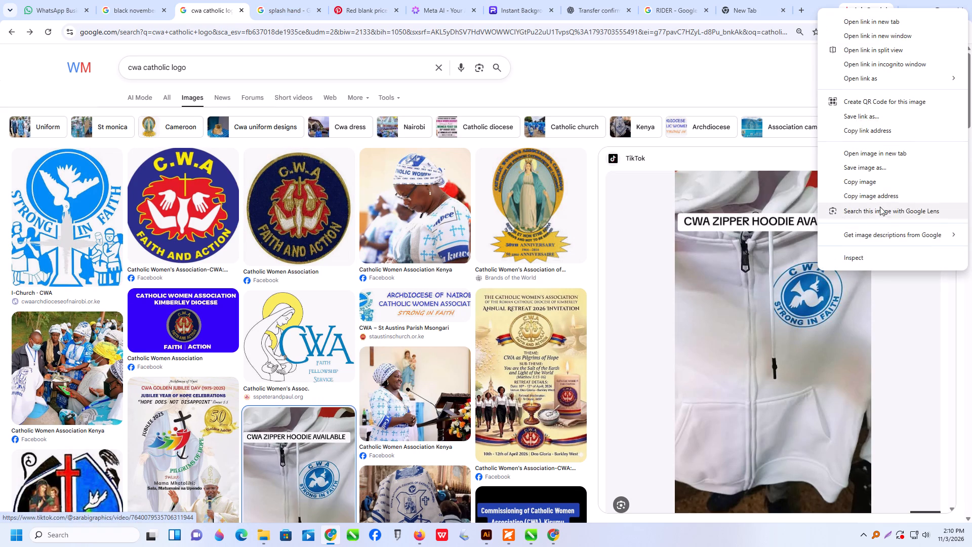
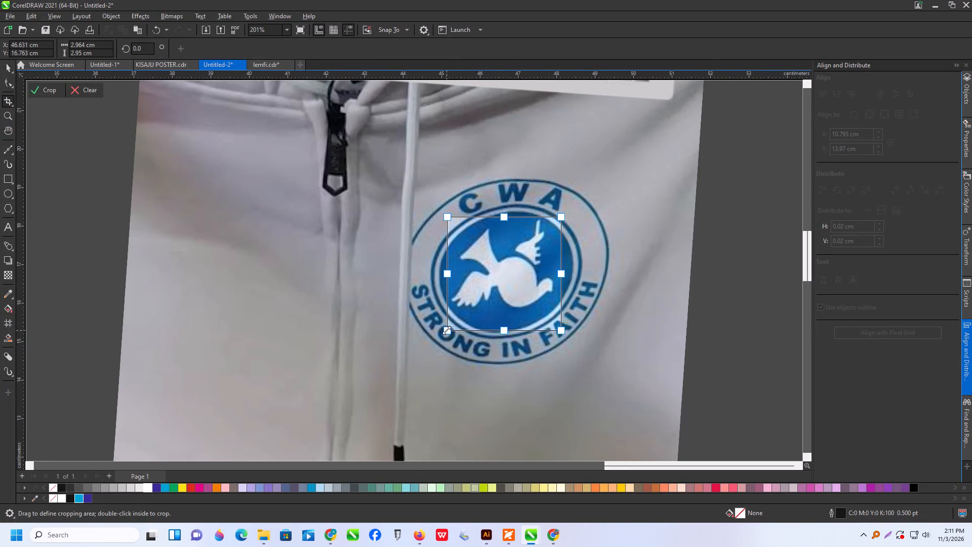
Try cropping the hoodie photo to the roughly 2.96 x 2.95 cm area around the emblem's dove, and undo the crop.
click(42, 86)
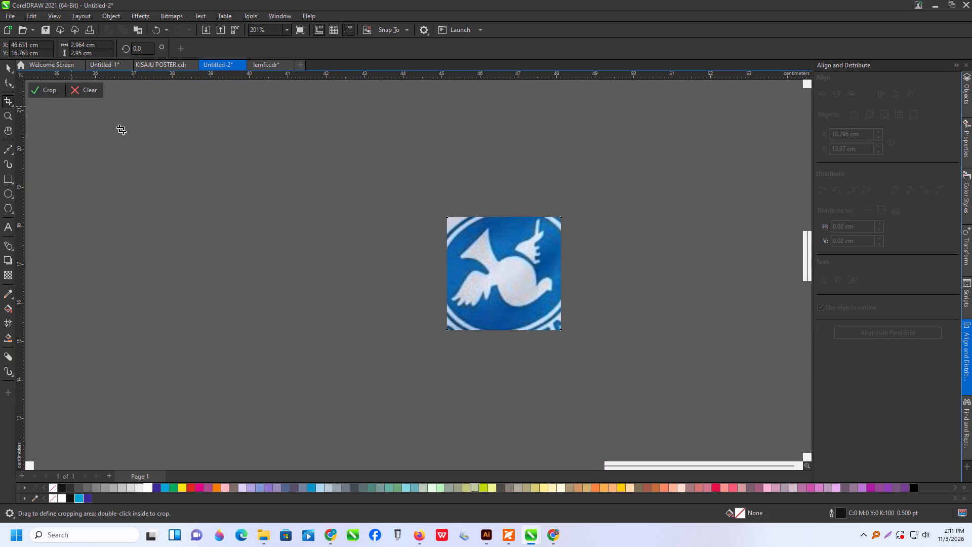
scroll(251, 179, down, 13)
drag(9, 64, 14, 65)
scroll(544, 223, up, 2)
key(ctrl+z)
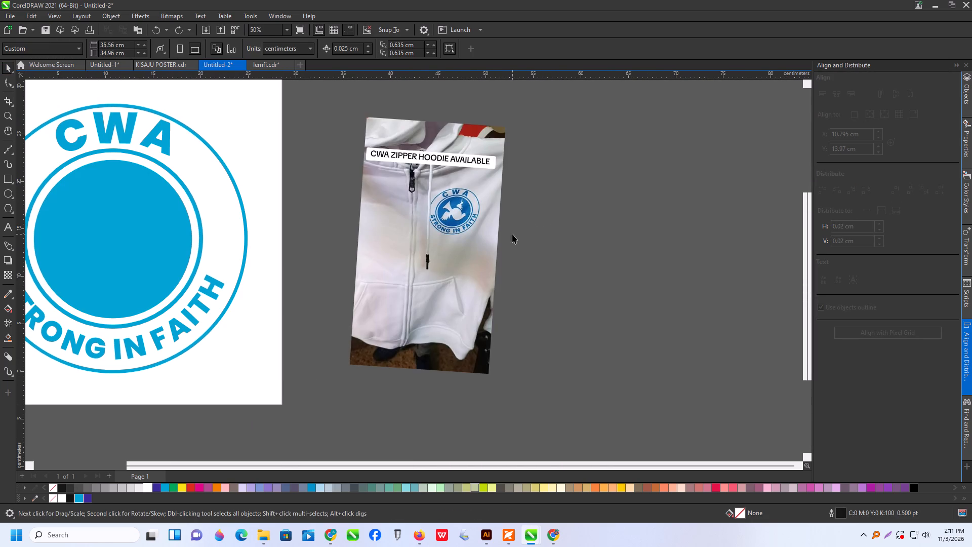
Crop the hoodie photo to the dove at the centre of its emblem, about 2.97 × 2.53 cm.
scroll(477, 225, up, 2)
click(13, 101)
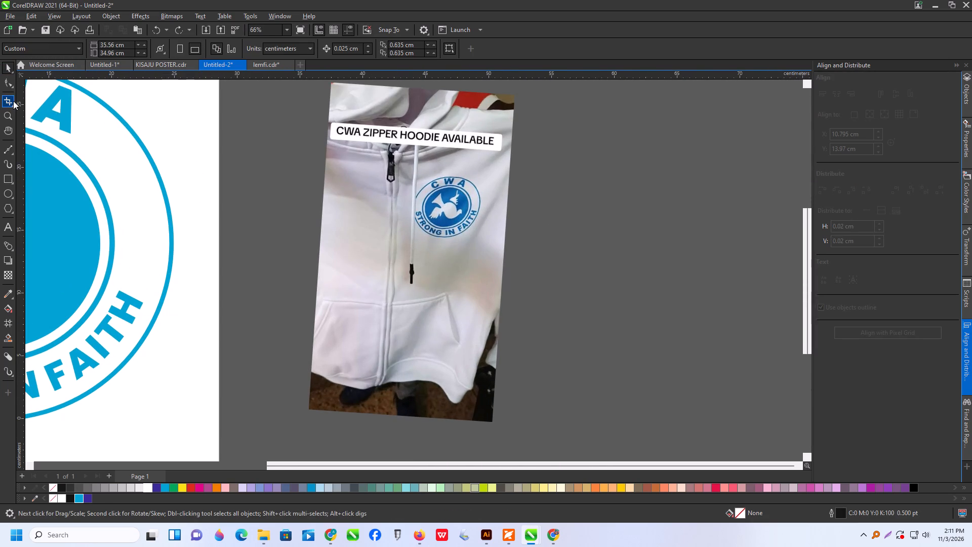
scroll(466, 188, up, 4)
drag(409, 182, 429, 214)
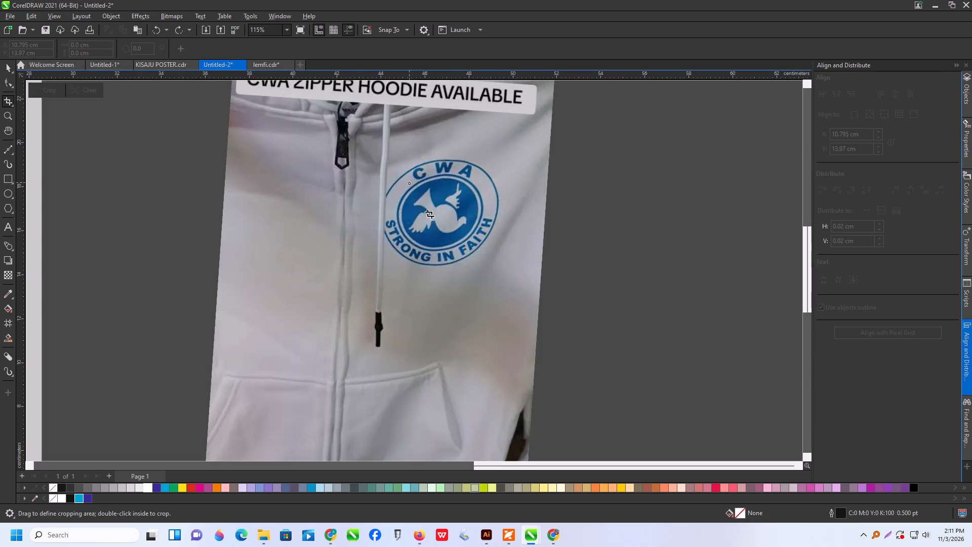
drag(429, 214, 474, 238)
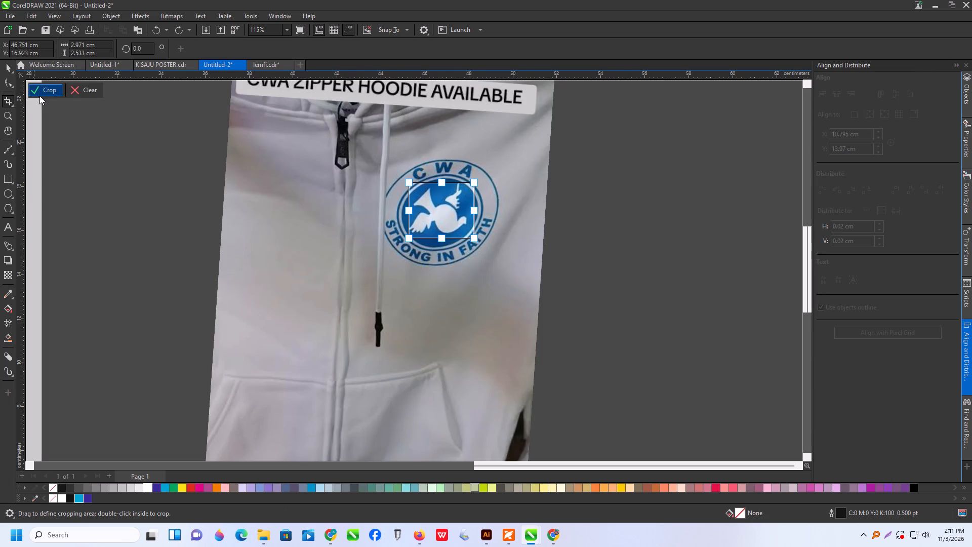
click(38, 94)
Cut the cropped dove to the clipboard and undo back to the full artwork and uncropped hoodie photo.
scroll(421, 239, down, 7)
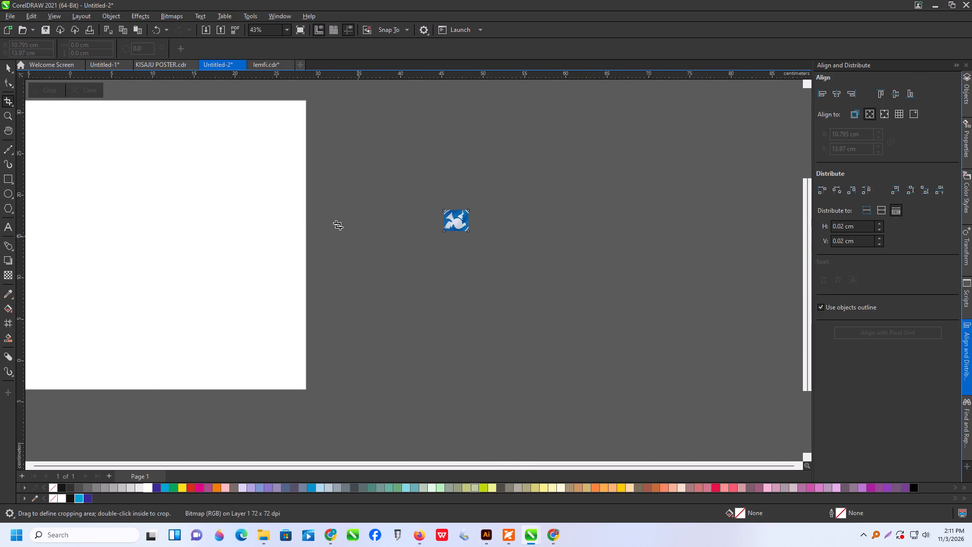
key(ctrl+x)
click(14, 68)
key(ctrl+x)
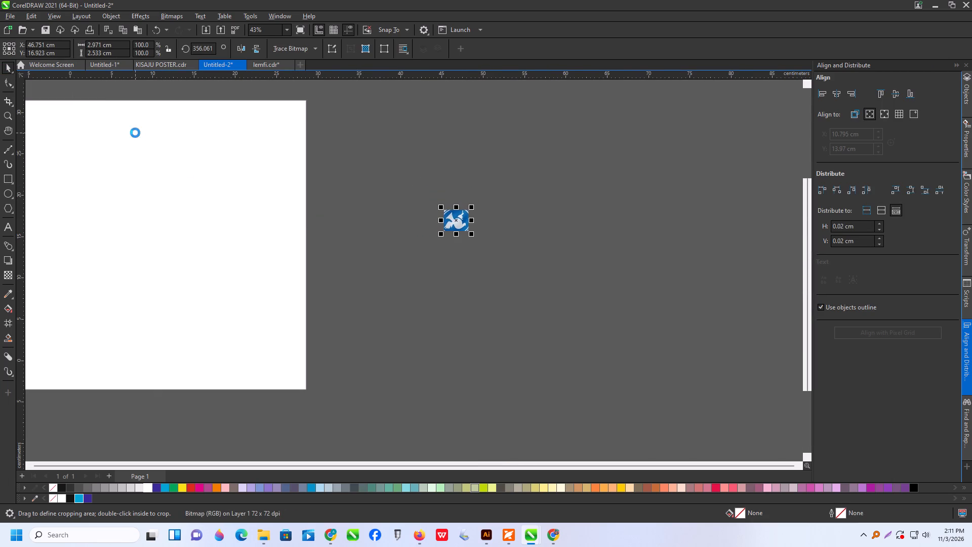
ctrl+scroll(457, 304, down, 7)
key(ctrl+z)
key(ctrl+z)
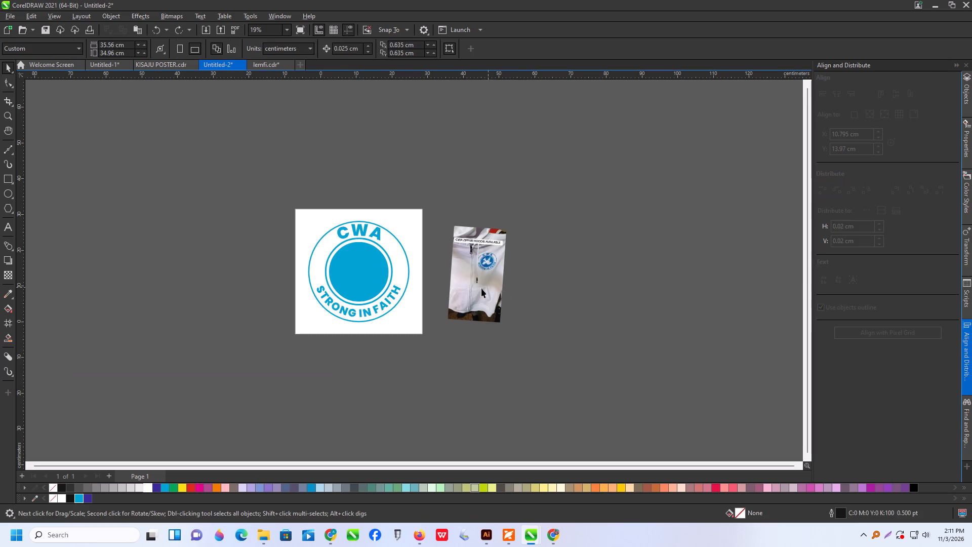
Move the hoodie photo further away from the page to leave space beside the emblem.
drag(466, 285, 572, 295)
Paste the dove crop, enlarge it to about 15.8 × 13.4 cm and place it between the emblem and the hoodie photo.
key(ctrl+v)
scroll(464, 263, up, 3)
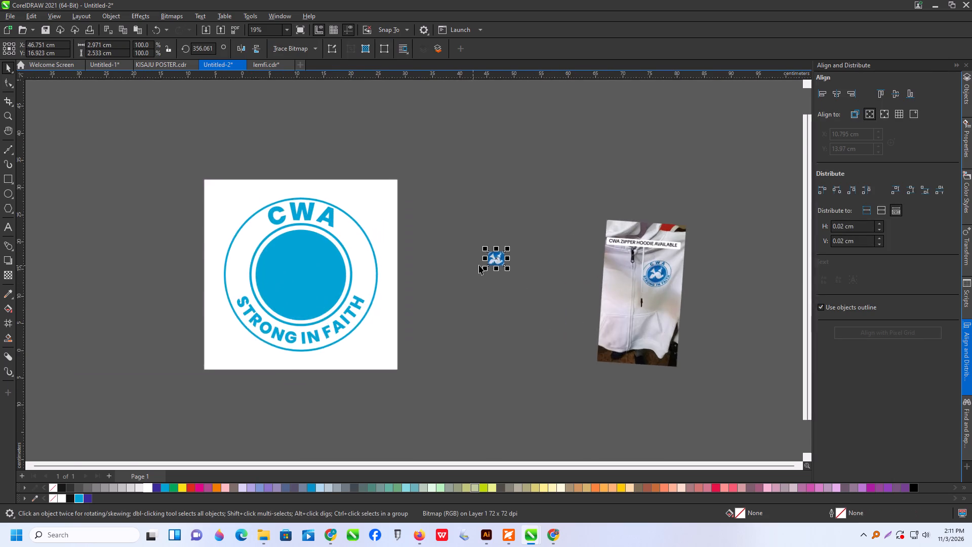
scroll(479, 265, up, 2)
drag(514, 267, 605, 346)
drag(543, 285, 478, 239)
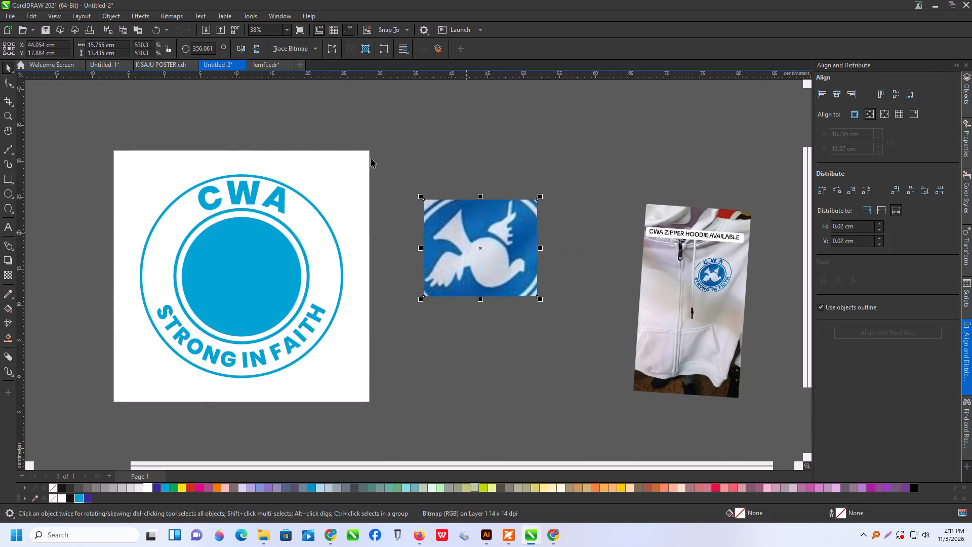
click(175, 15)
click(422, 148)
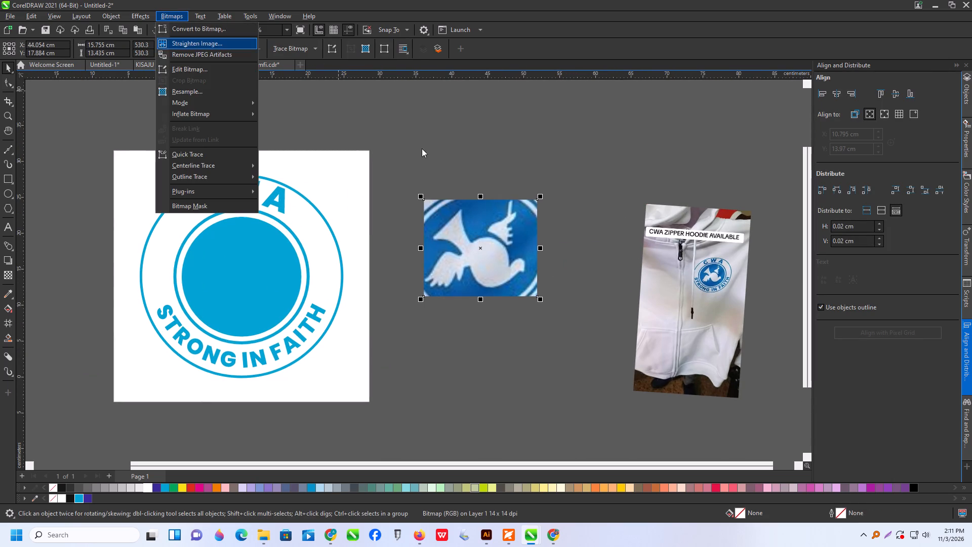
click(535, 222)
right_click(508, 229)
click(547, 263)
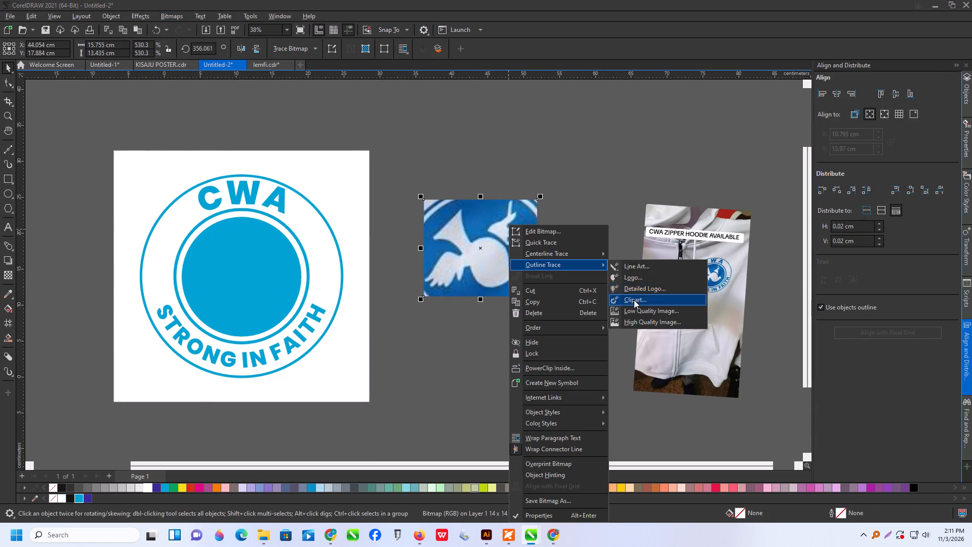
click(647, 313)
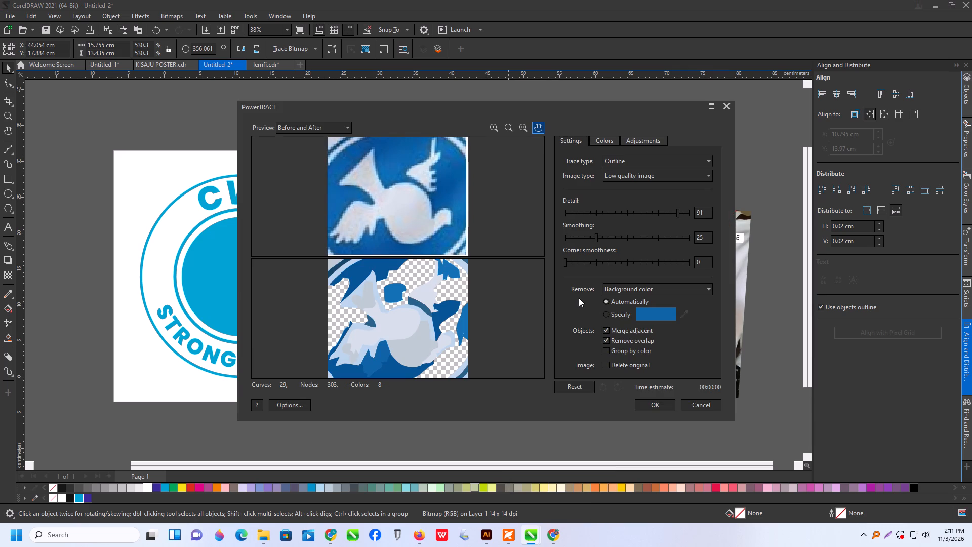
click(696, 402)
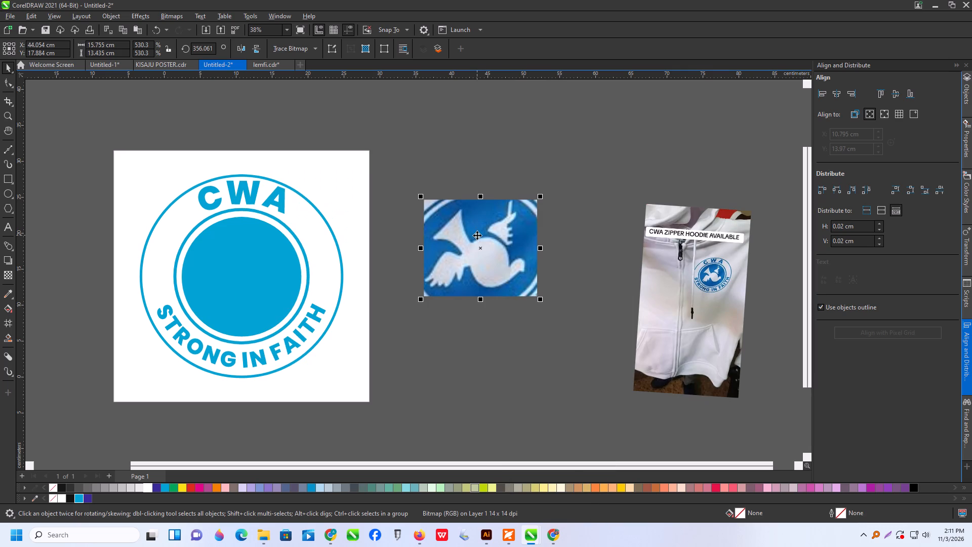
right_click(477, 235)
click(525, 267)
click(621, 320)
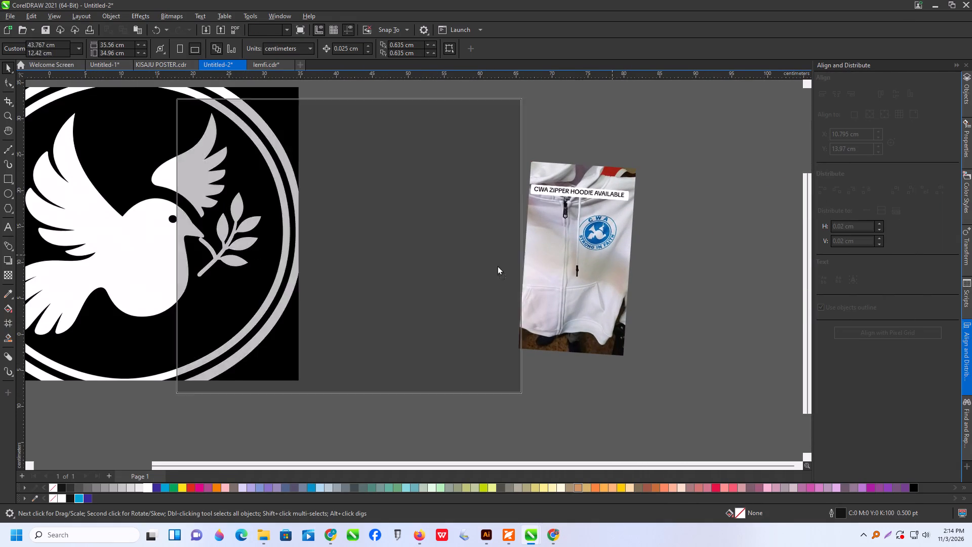
scroll(396, 257, down, 4)
drag(406, 269, 628, 242)
scroll(258, 265, down, 3)
scroll(540, 258, up, 2)
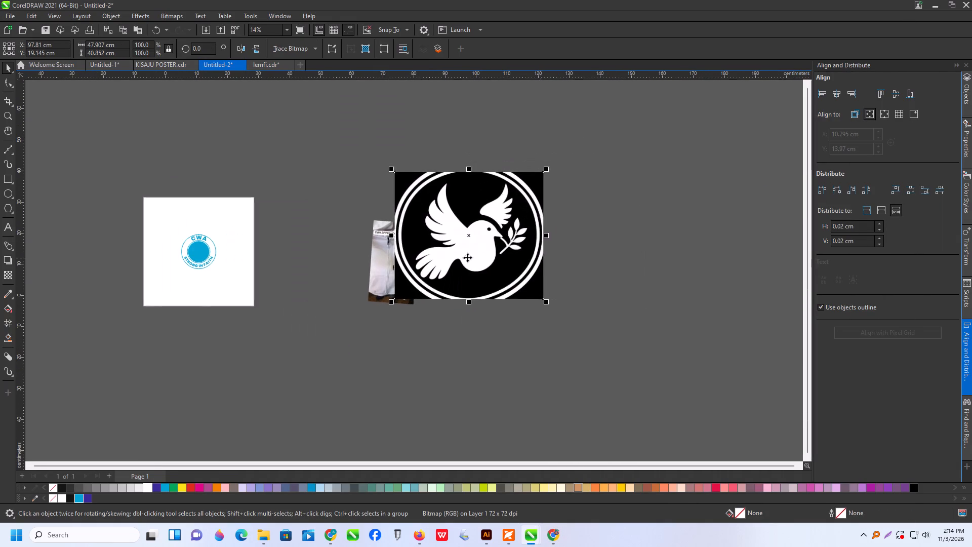
drag(469, 258, 562, 247)
Vectorise the dove bitmap with Outline Trace using the High Quality Image preset.
right_click(560, 238)
click(606, 263)
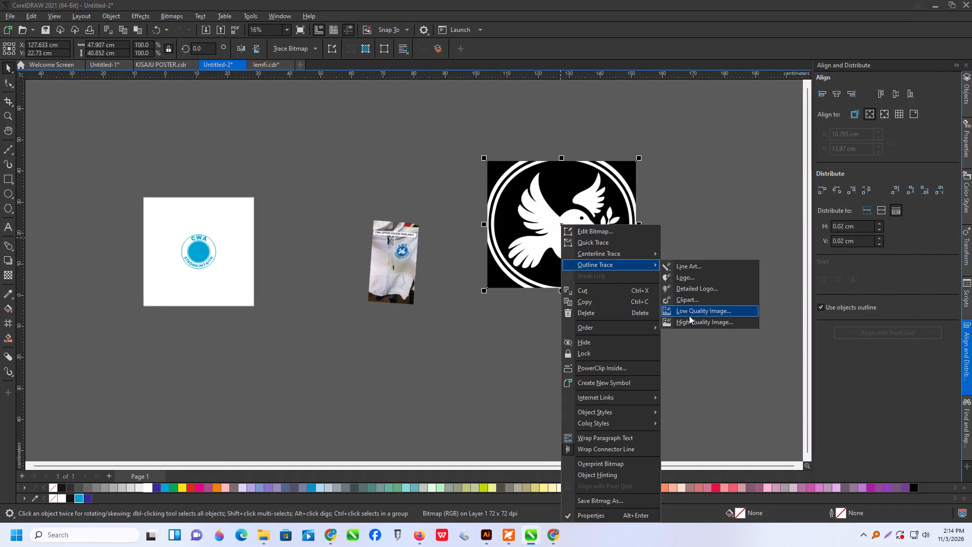
click(688, 321)
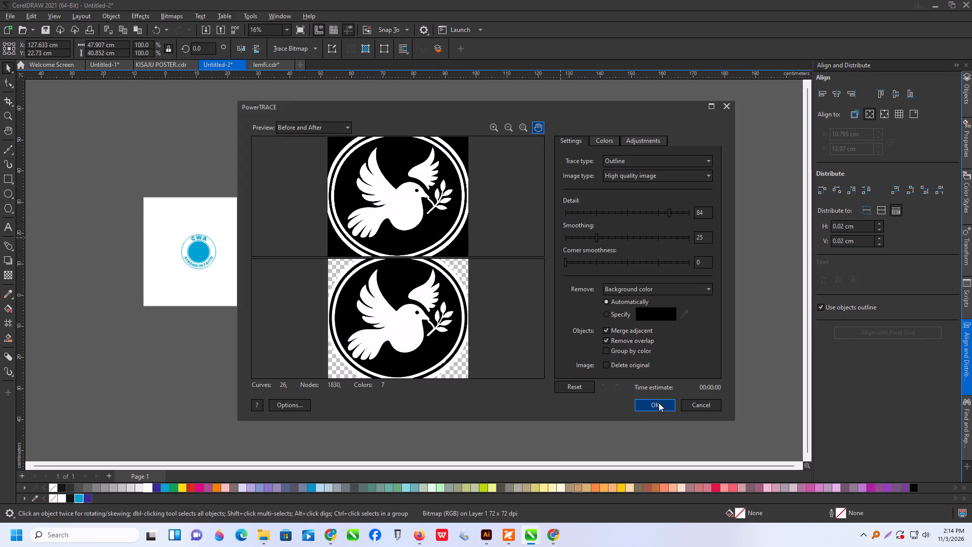
click(659, 403)
Move the traced dove below the hoodie photo and ungroup all its pieces.
drag(544, 209, 430, 376)
scroll(457, 411, up, 1)
right_click(451, 408)
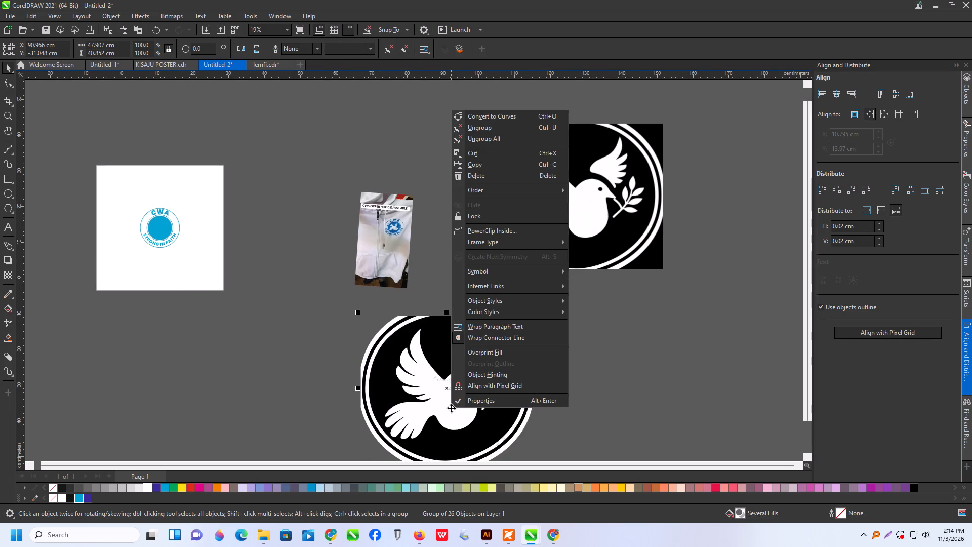
click(493, 138)
click(586, 311)
Delete the black background behind the traced dove and the border ring pieces along its right side.
scroll(526, 360, up, 2)
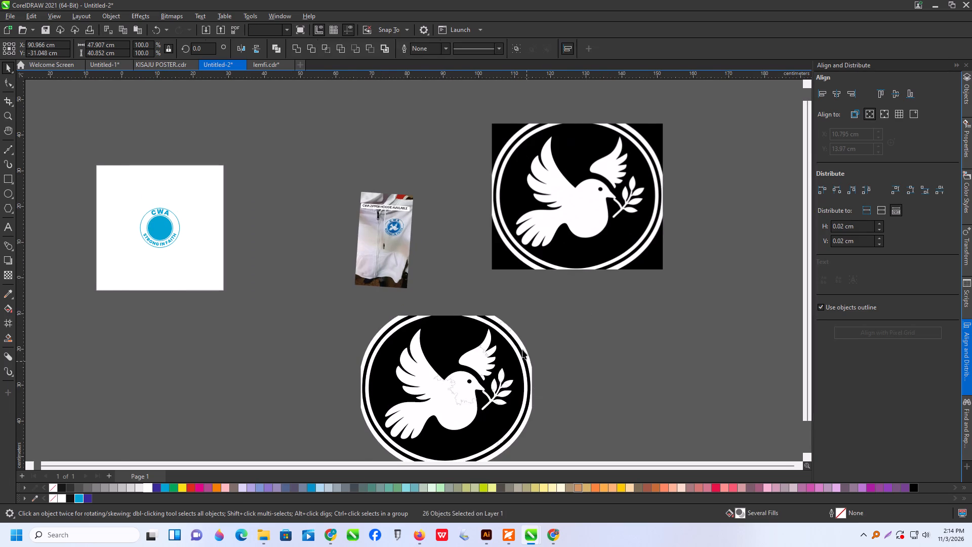
click(455, 323)
key(Delete)
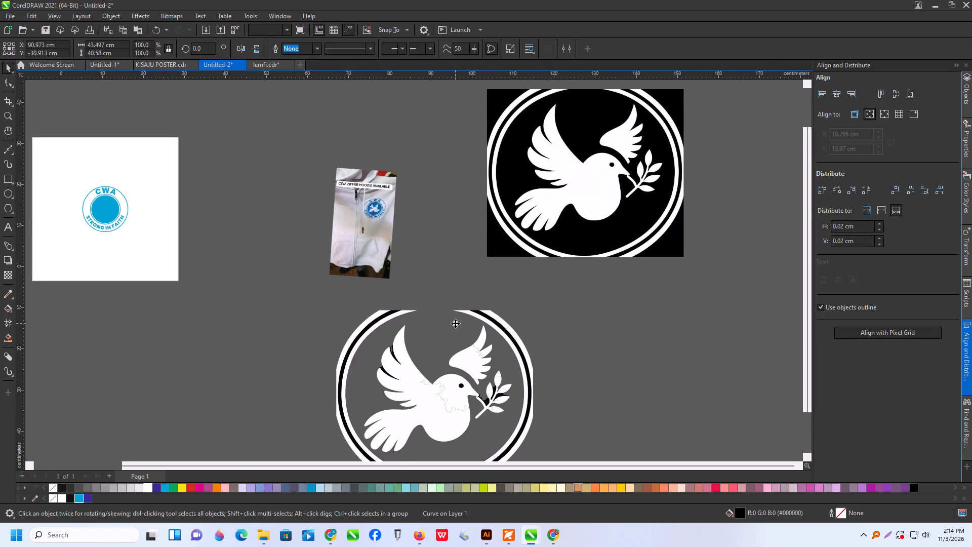
scroll(458, 325, down, 4)
scroll(499, 349, up, 4)
click(486, 333)
key(Delete)
click(482, 336)
key(Delete)
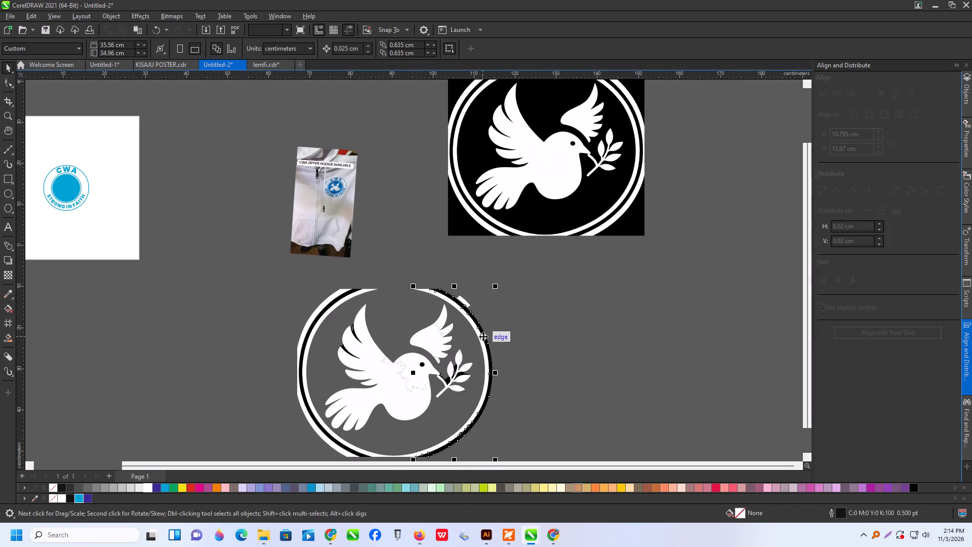
click(480, 337)
key(Delete)
drag(452, 282, 482, 328)
key(Delete)
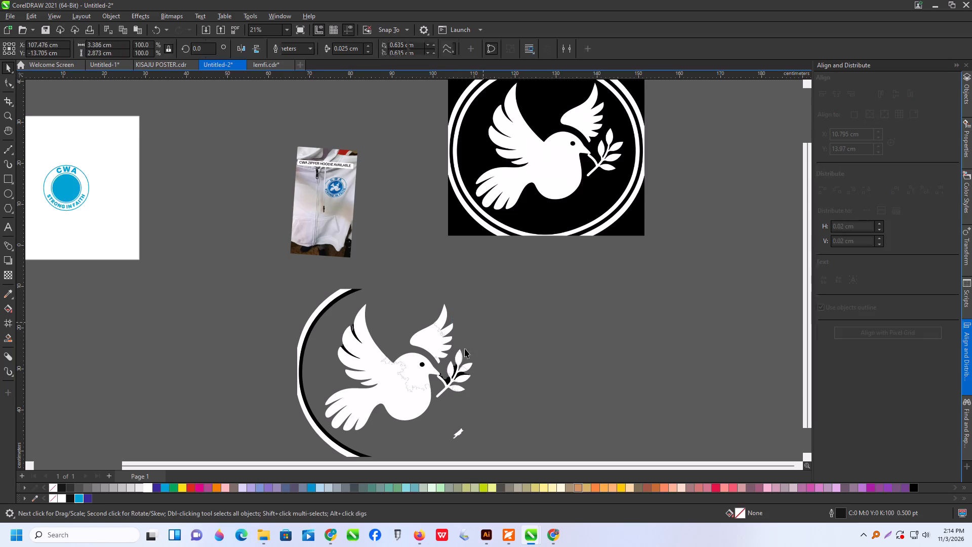
Delete the leftover ring fragment at the dove's lower right and the border arcs on its left side.
scroll(452, 368, down, 2)
scroll(442, 423, up, 2)
drag(448, 406, 523, 457)
key(Delete)
click(320, 427)
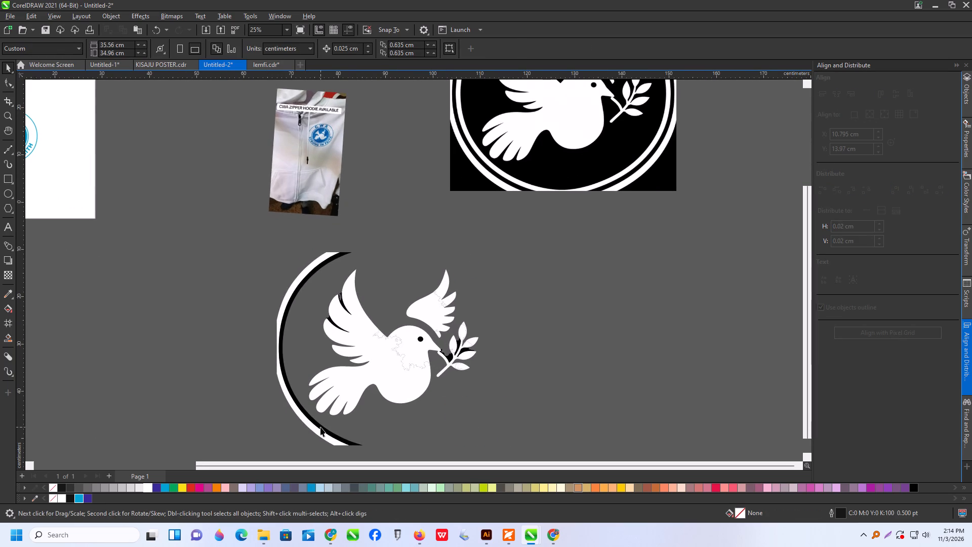
key(Delete)
click(309, 433)
click(312, 431)
key(Delete)
Delete the remaining black pieces between the wing feathers, in the eye and around the olive branch.
scroll(325, 310, up, 6)
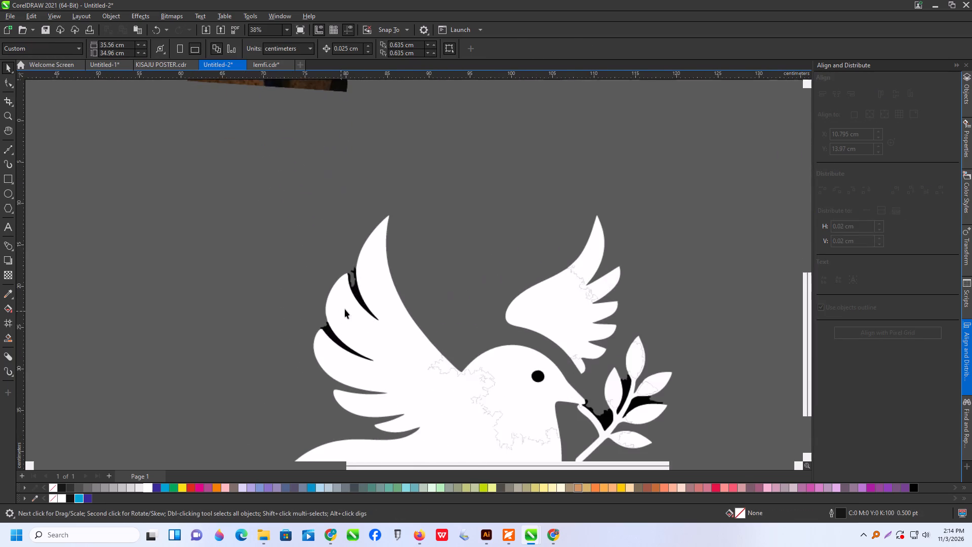
click(356, 296)
key(Delete)
click(334, 334)
key(Delete)
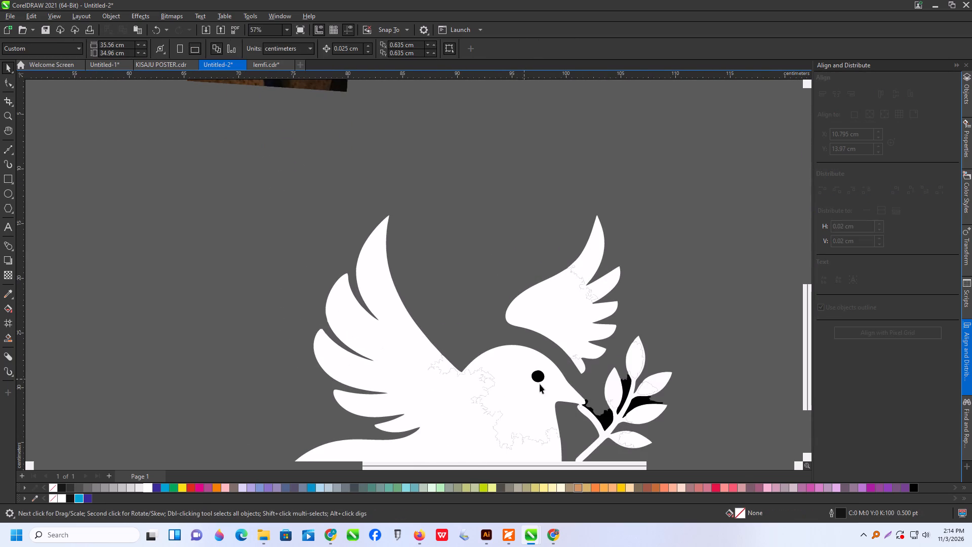
click(536, 380)
key(Delete)
click(612, 420)
key(Delete)
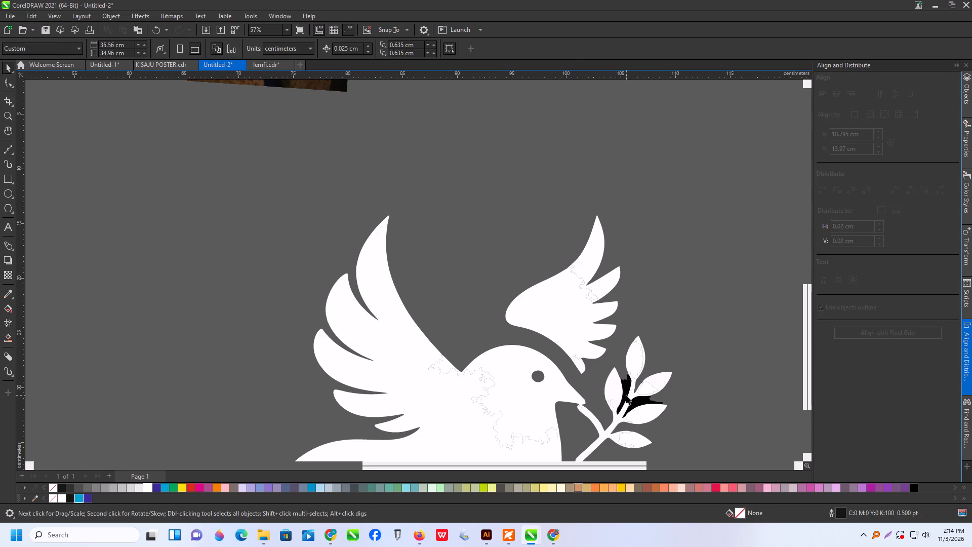
click(626, 395)
key(Delete)
click(646, 404)
key(Delete)
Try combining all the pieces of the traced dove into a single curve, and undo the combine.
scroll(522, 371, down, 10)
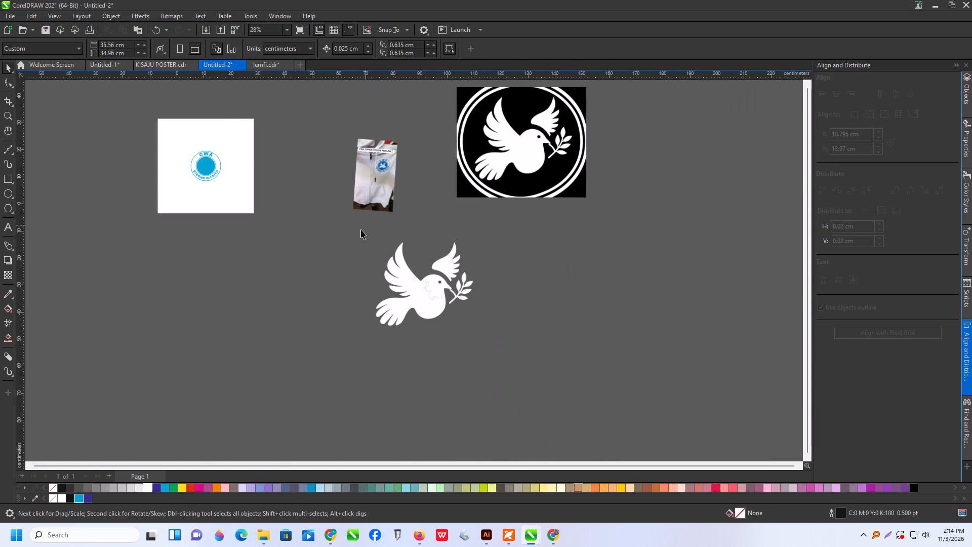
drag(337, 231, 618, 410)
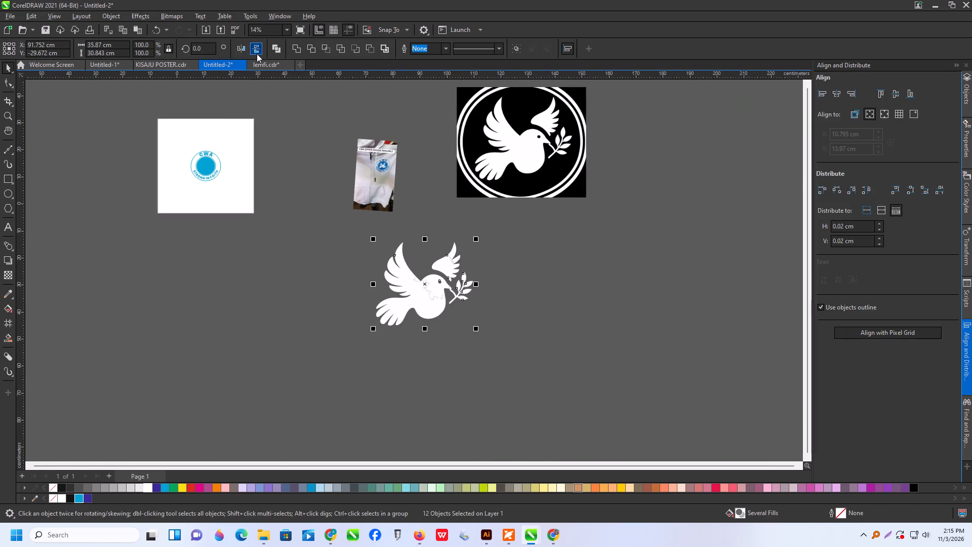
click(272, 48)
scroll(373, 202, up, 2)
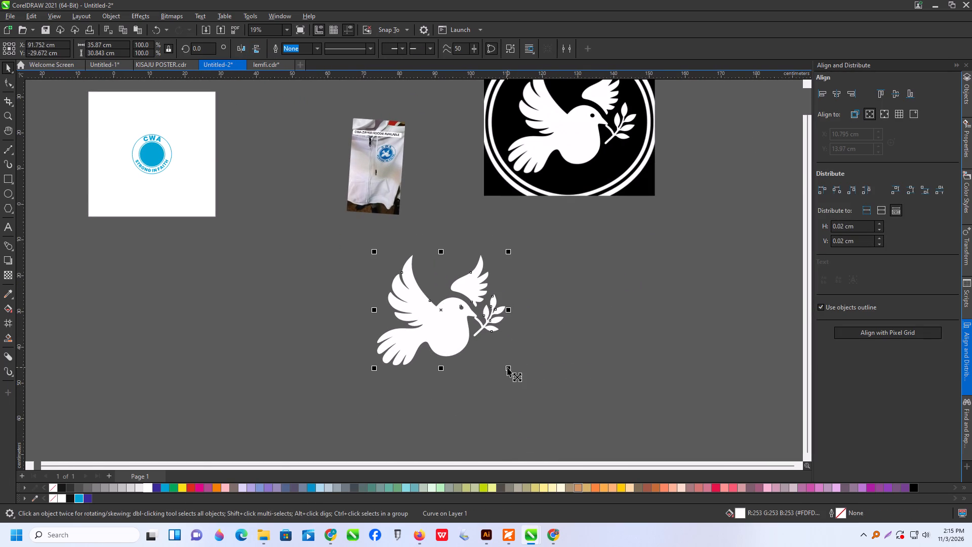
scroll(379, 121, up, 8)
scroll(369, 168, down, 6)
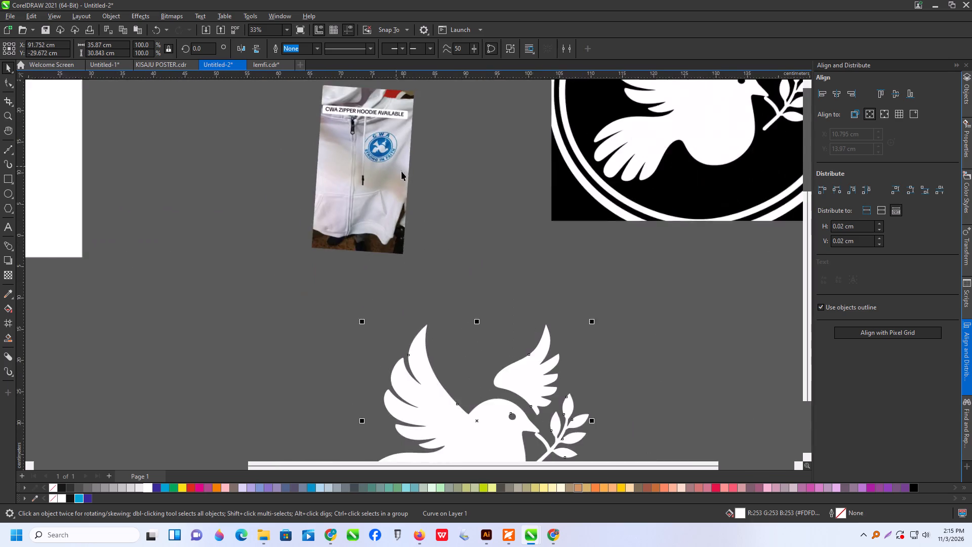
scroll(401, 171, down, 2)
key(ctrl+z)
Delete the olive branch stem and all of its leaves beside the traced dove's beak.
scroll(608, 342, up, 6)
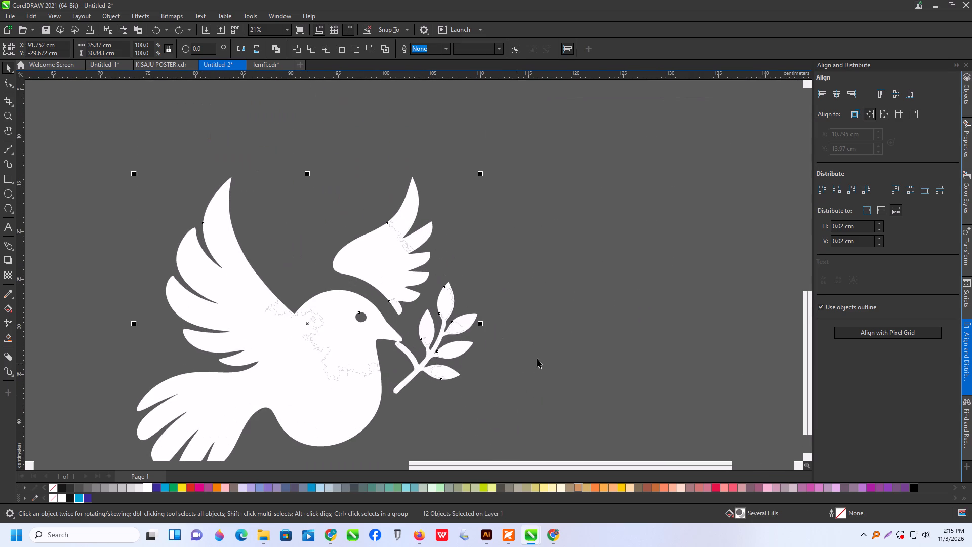
click(537, 359)
click(439, 343)
drag(436, 330, 562, 347)
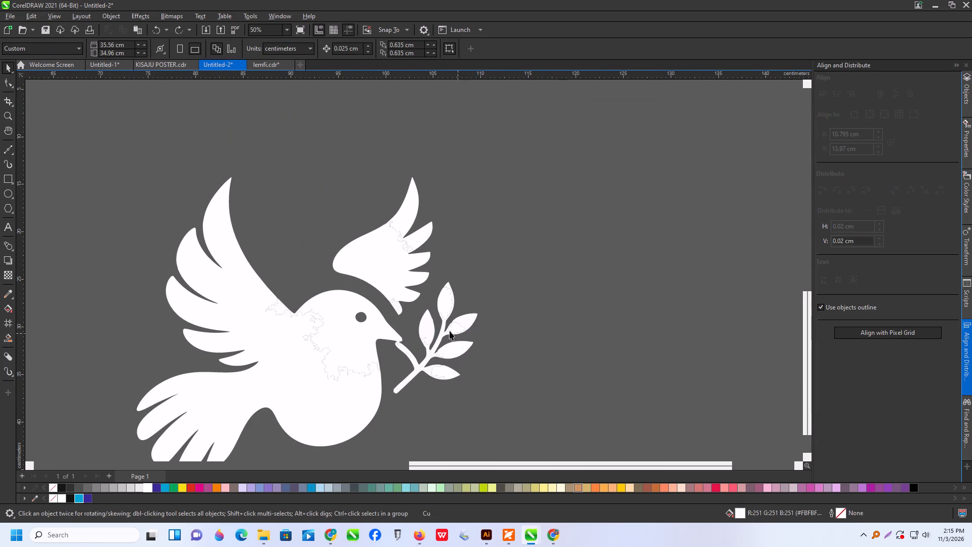
click(444, 327)
key(Delete)
scroll(439, 332, up, 2)
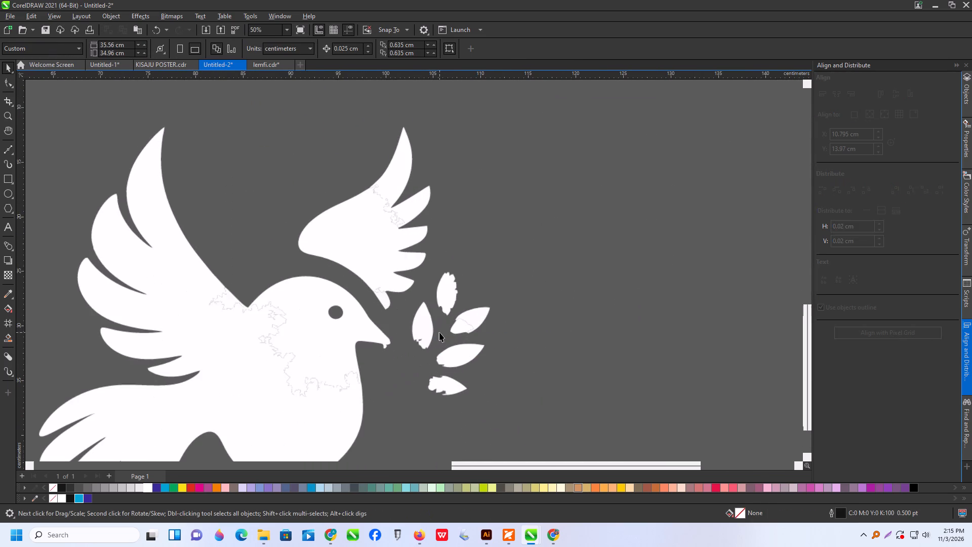
click(428, 333)
key(Delete)
drag(509, 245, 427, 417)
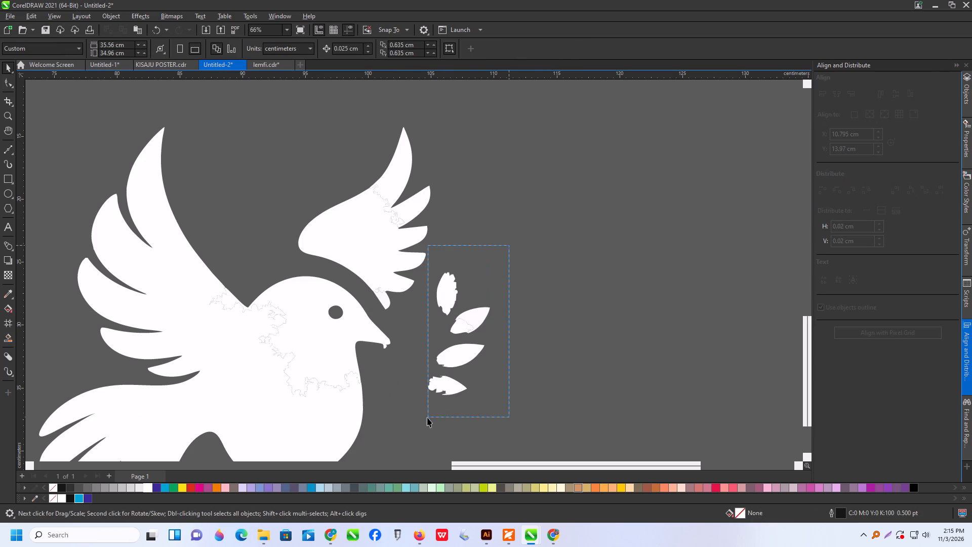
drag(427, 417, 426, 415)
key(Delete)
Combine the remaining dove body and wing pieces into a single curve.
scroll(463, 362, down, 13)
drag(283, 234, 546, 397)
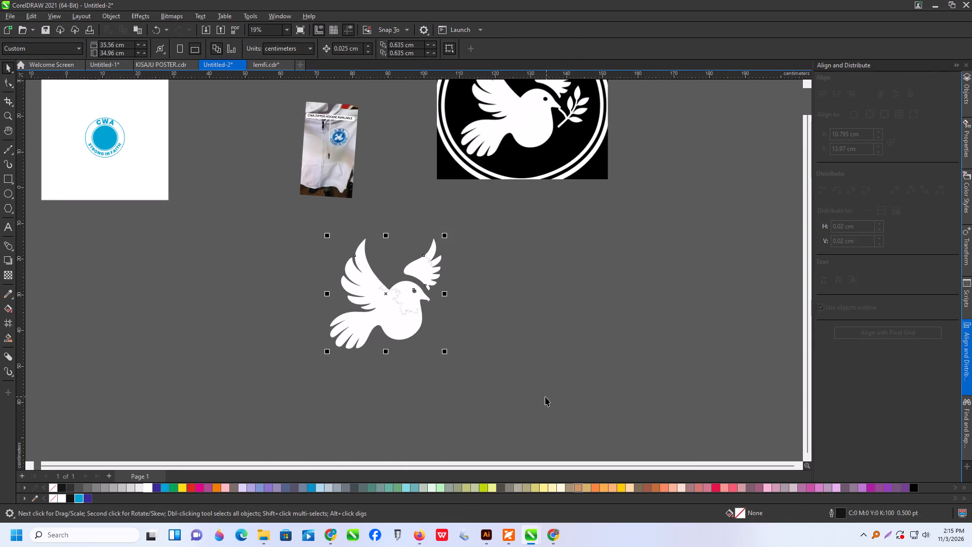
click(275, 50)
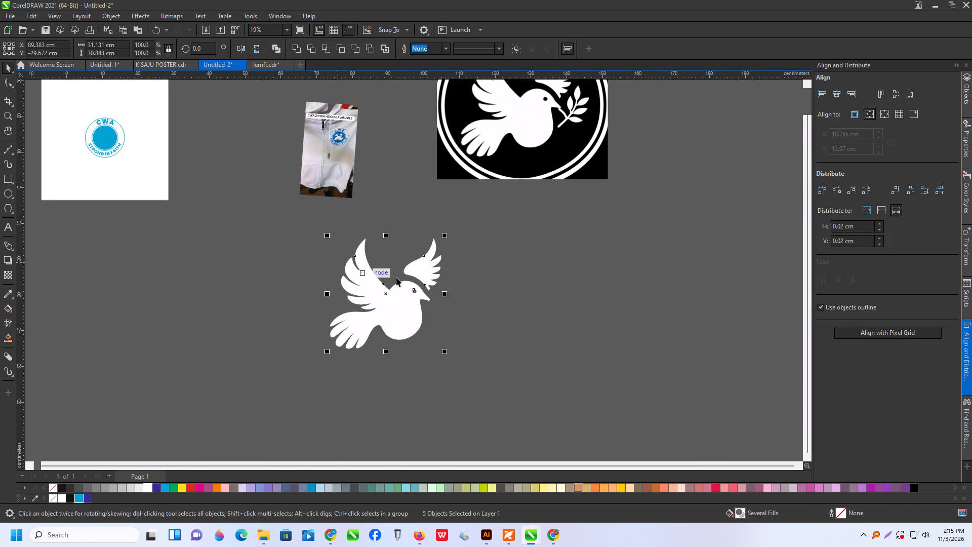
Shrink the combined dove to about 3.8 cm wide and place it inside the blue circle of the round CWA emblem.
drag(445, 354, 352, 333)
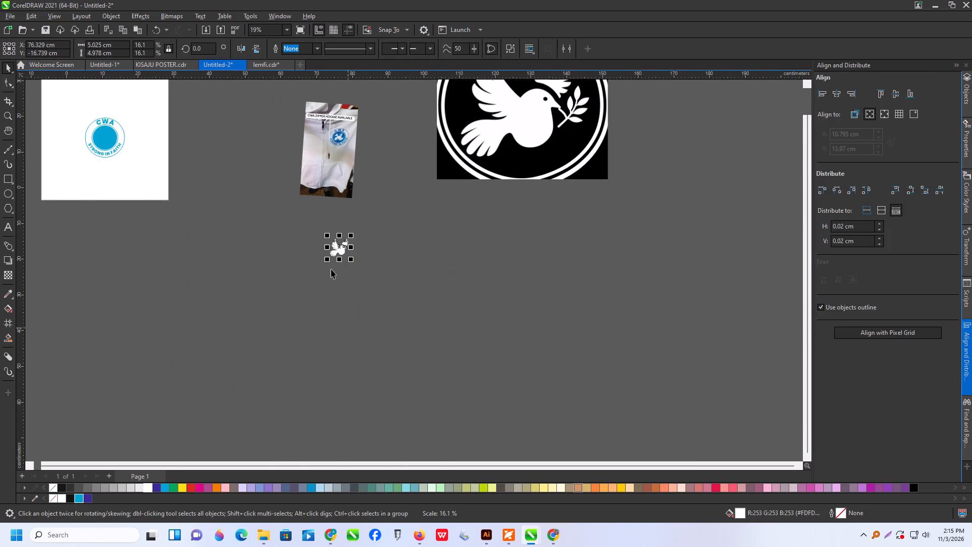
scroll(328, 256, up, 1)
drag(348, 253, 75, 127)
scroll(36, 121, up, 13)
drag(83, 144, 113, 137)
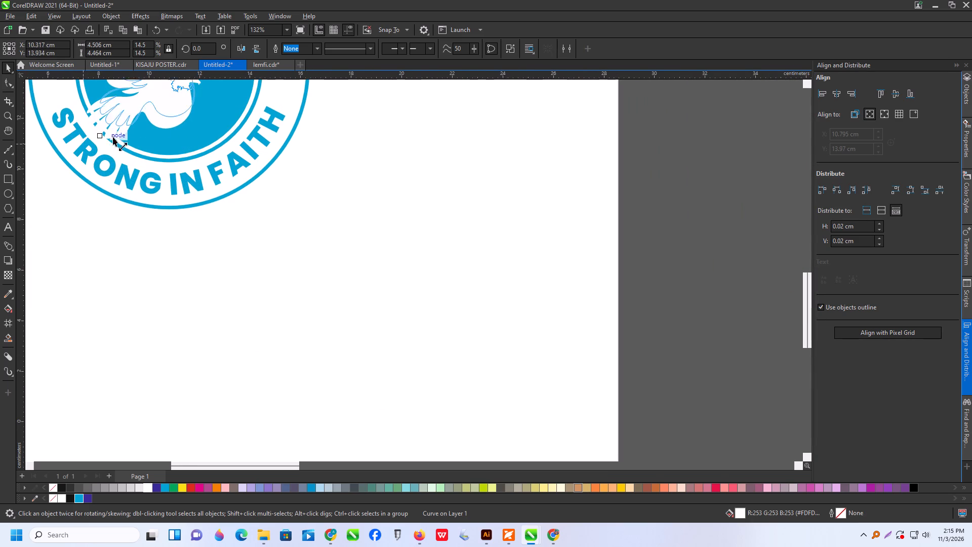
drag(113, 137, 130, 133)
scroll(158, 191, down, 8)
scroll(188, 123, up, 7)
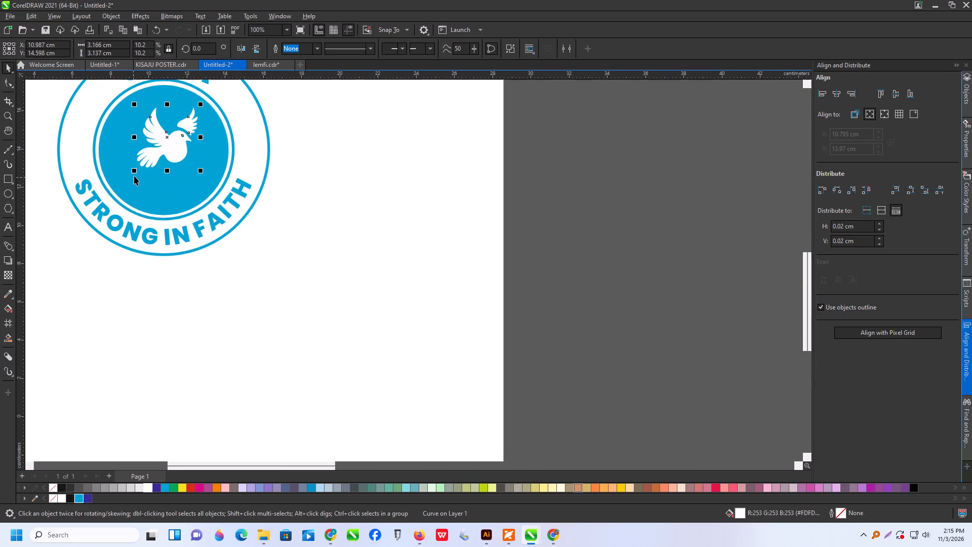
drag(134, 174, 122, 196)
scroll(168, 146, up, 3)
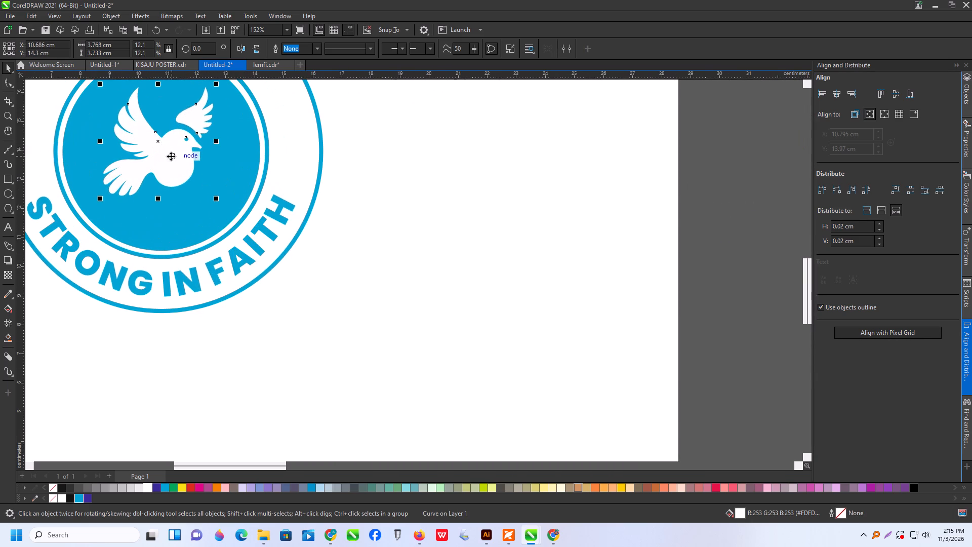
drag(171, 157, 168, 162)
Select the dove together with the round emblem and centre them horizontally on each other.
scroll(339, 193, down, 15)
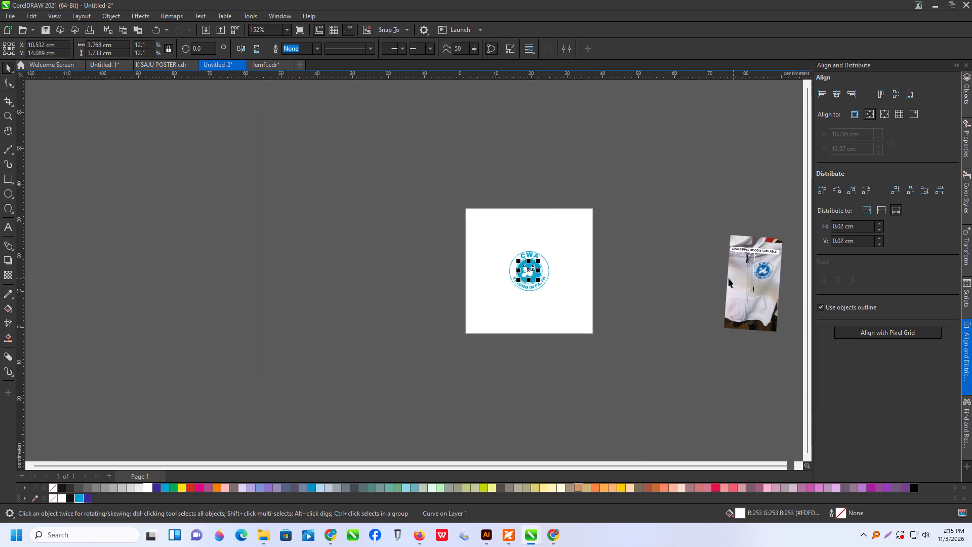
scroll(728, 278, up, 2)
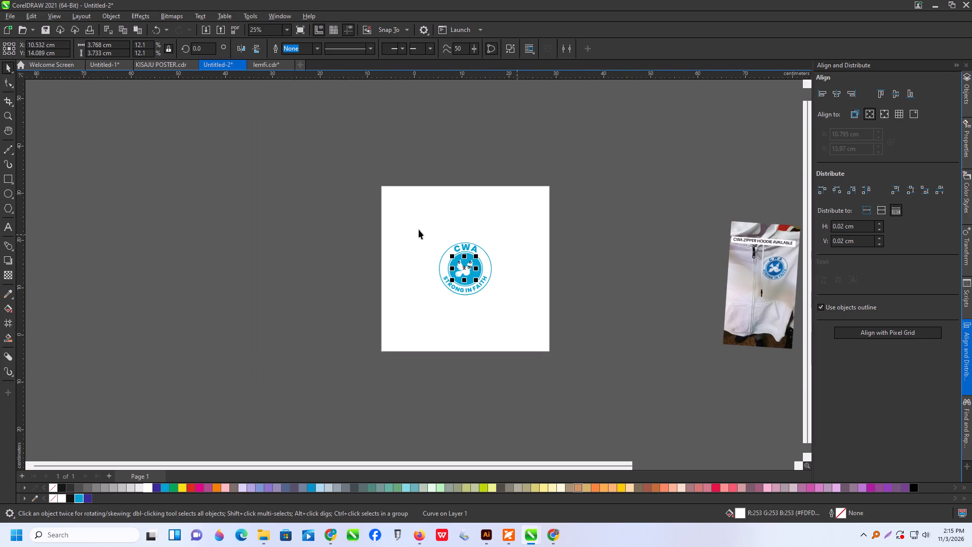
scroll(420, 230, up, 7)
scroll(481, 294, down, 1)
scroll(477, 307, up, 3)
scroll(480, 286, down, 1)
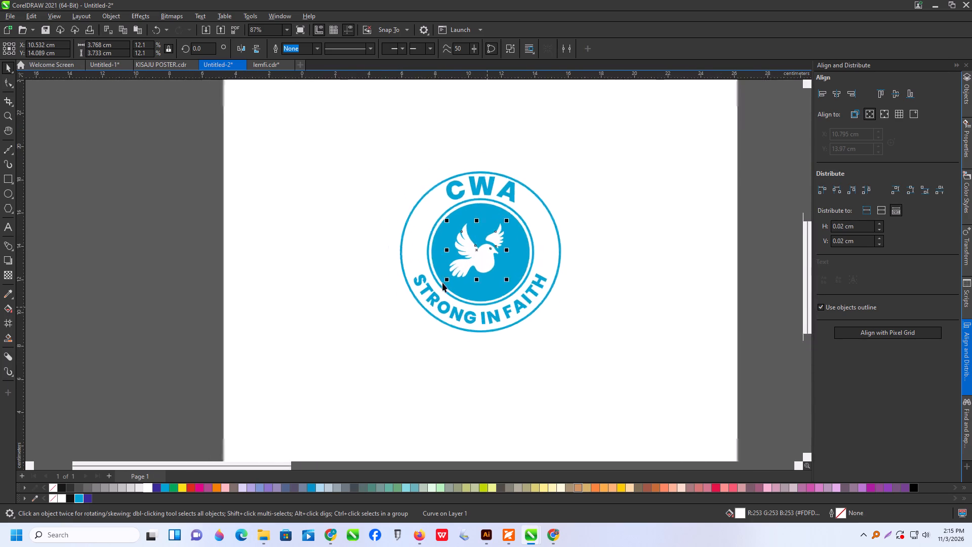
scroll(442, 283, down, 5)
scroll(681, 297, up, 1)
scroll(426, 266, up, 4)
drag(300, 162, 605, 420)
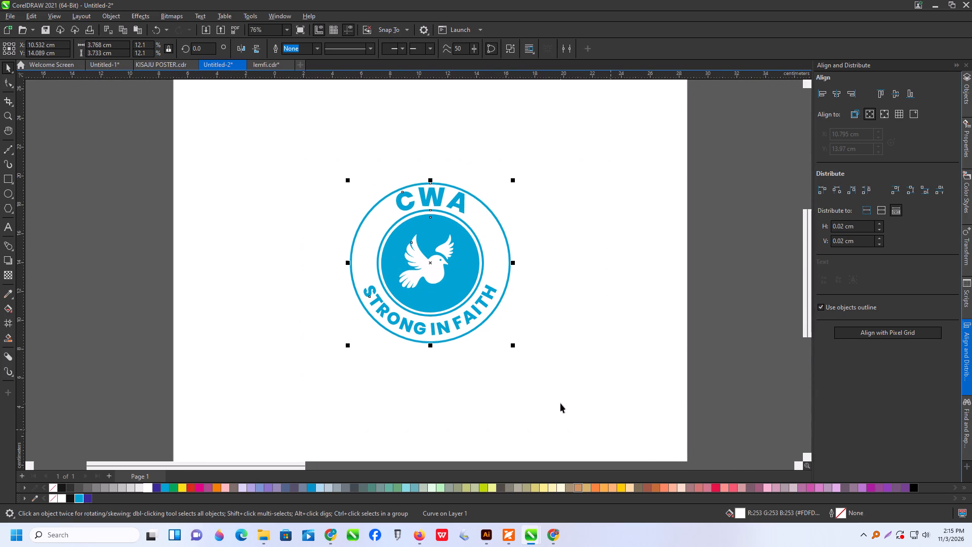
key(c)
Compare the dove and lettering of the recreated emblem with the original print on the hoodie photo.
scroll(479, 375, down, 8)
scroll(760, 324, up, 4)
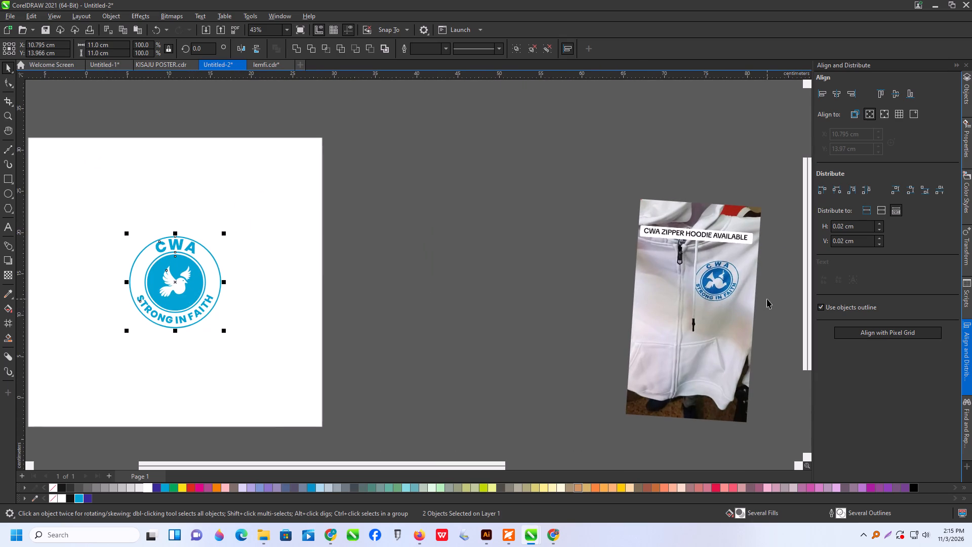
scroll(723, 295, up, 11)
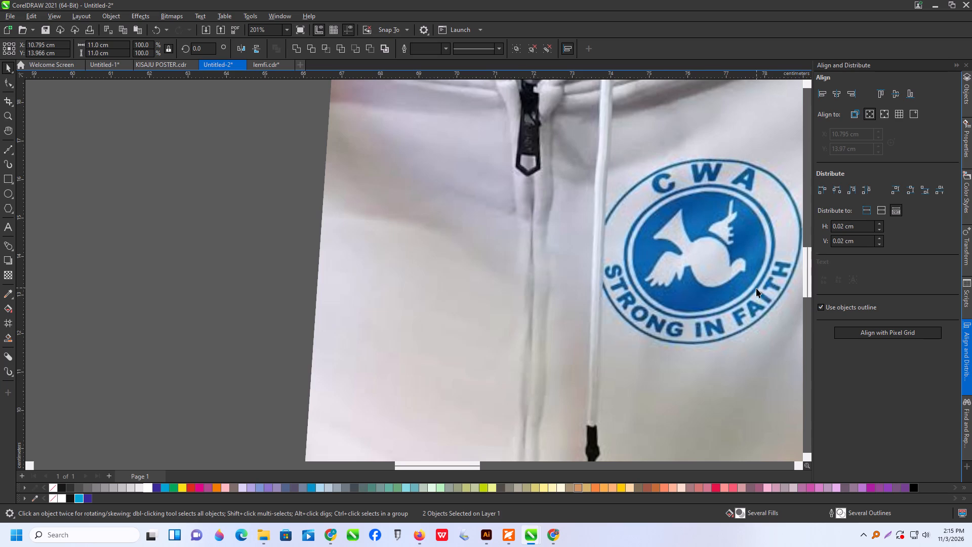
scroll(738, 270, up, 4)
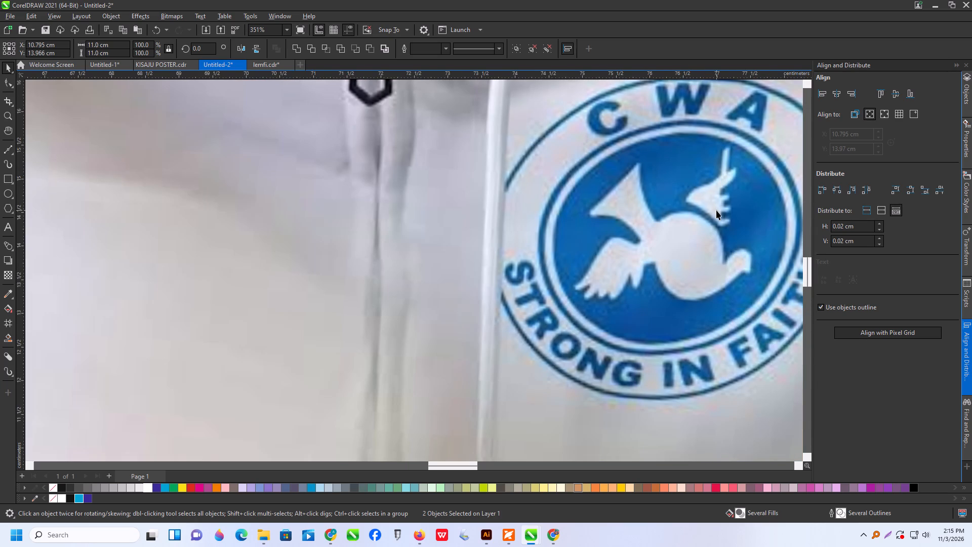
scroll(630, 349, down, 12)
scroll(720, 286, down, 2)
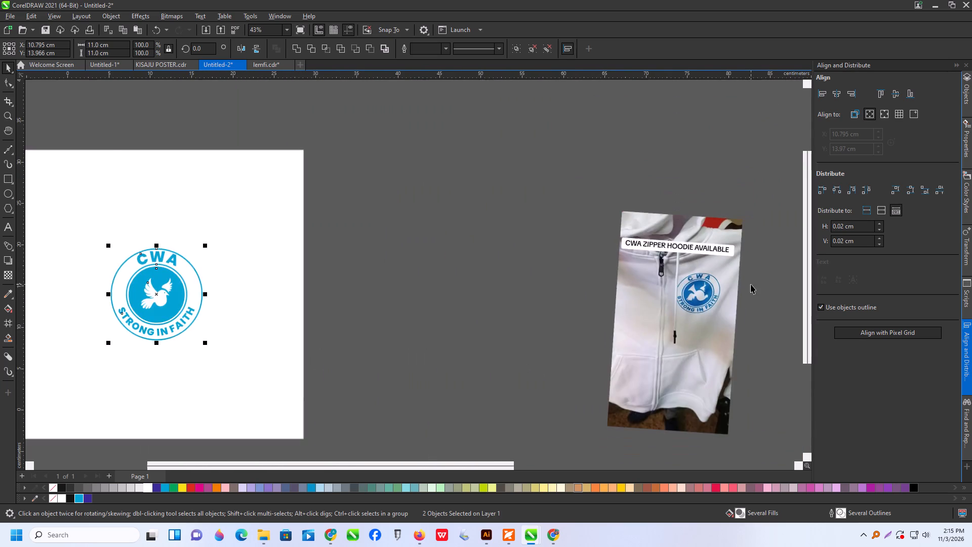
scroll(751, 284, down, 3)
scroll(310, 352, up, 4)
scroll(305, 309, up, 2)
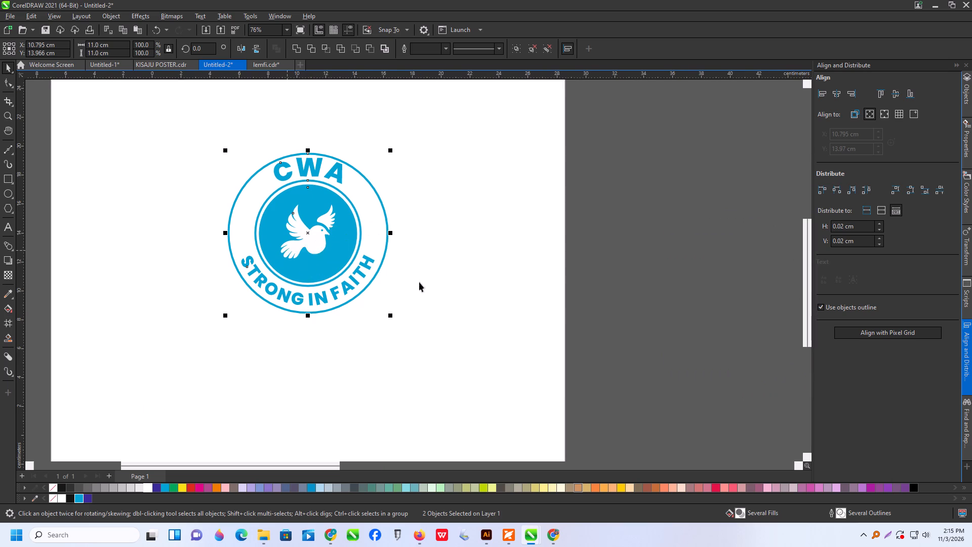
scroll(426, 283, down, 7)
scroll(691, 315, up, 2)
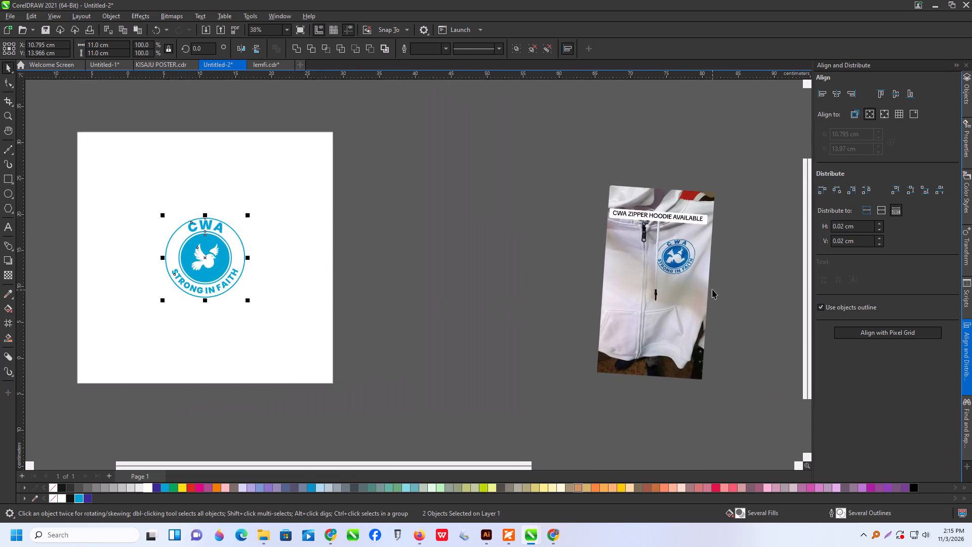
scroll(712, 289, up, 2)
scroll(683, 293, down, 2)
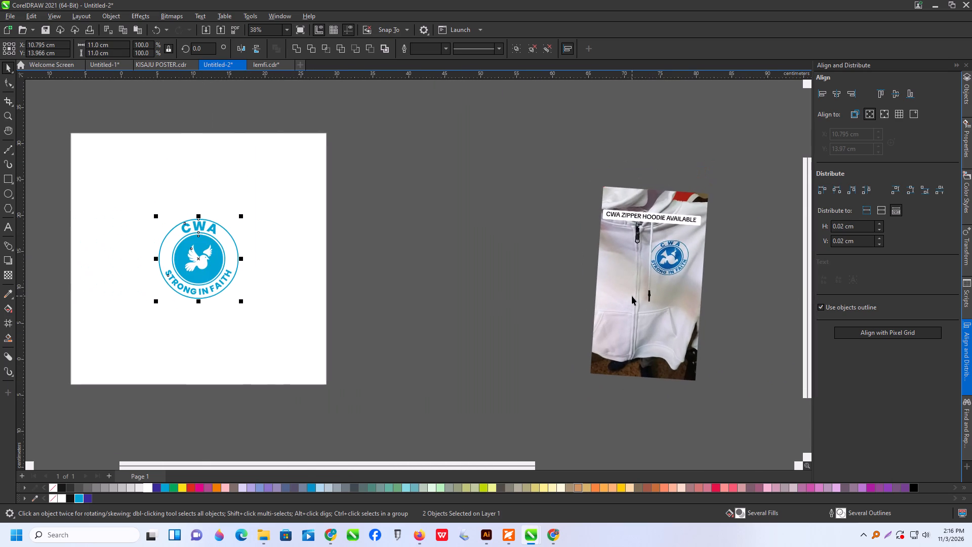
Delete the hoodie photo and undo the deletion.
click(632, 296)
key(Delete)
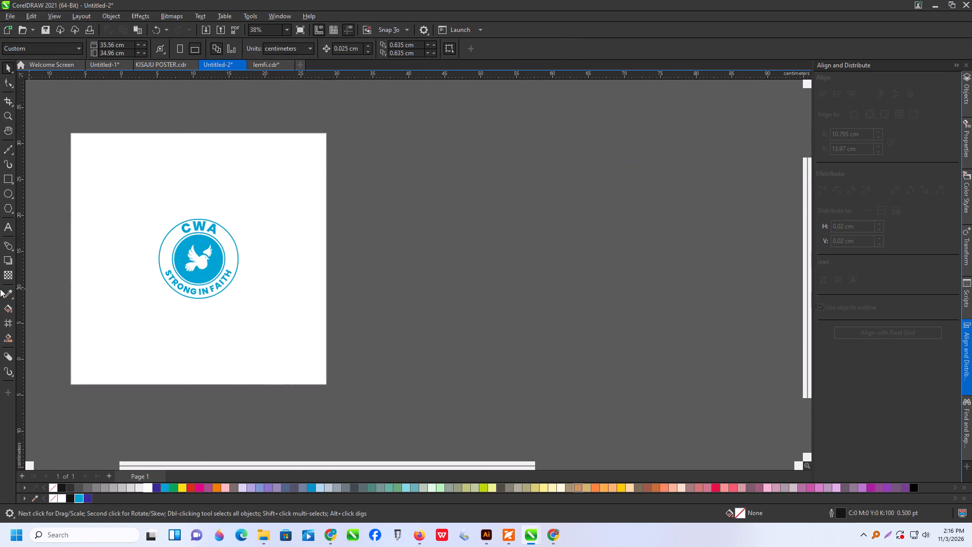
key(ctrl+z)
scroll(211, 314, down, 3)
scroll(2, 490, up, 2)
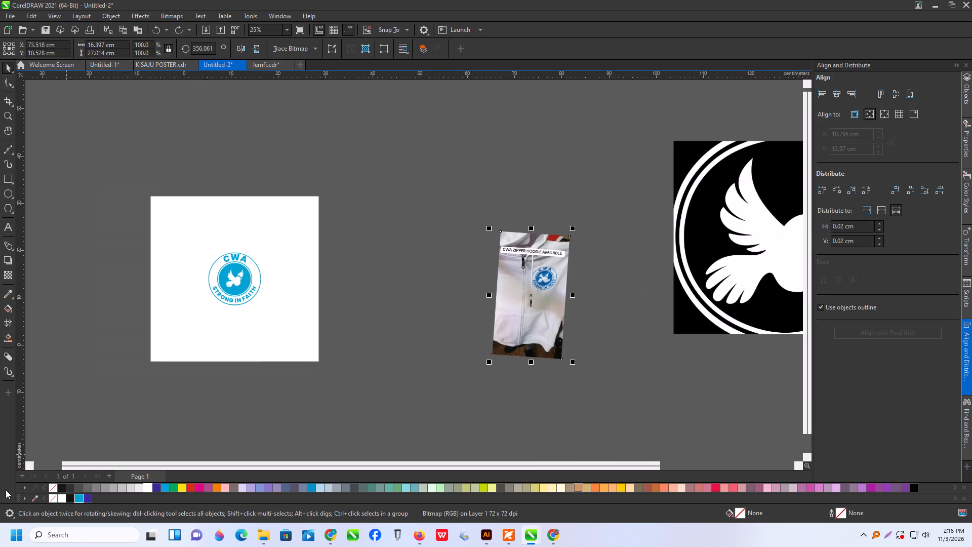
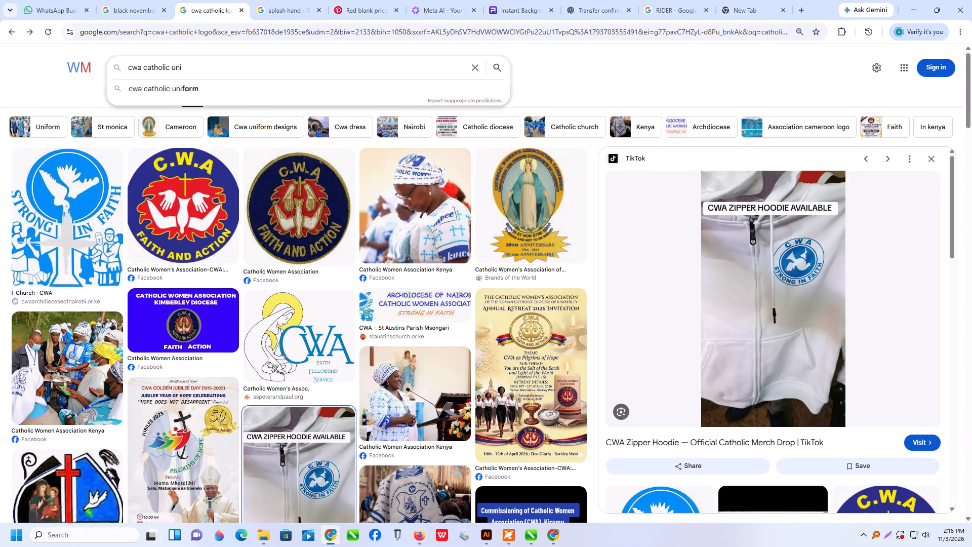
Search images for "cwa catholic uniform", view the photo of women in blue uniforms, and return to CorelDRAW.
click(188, 88)
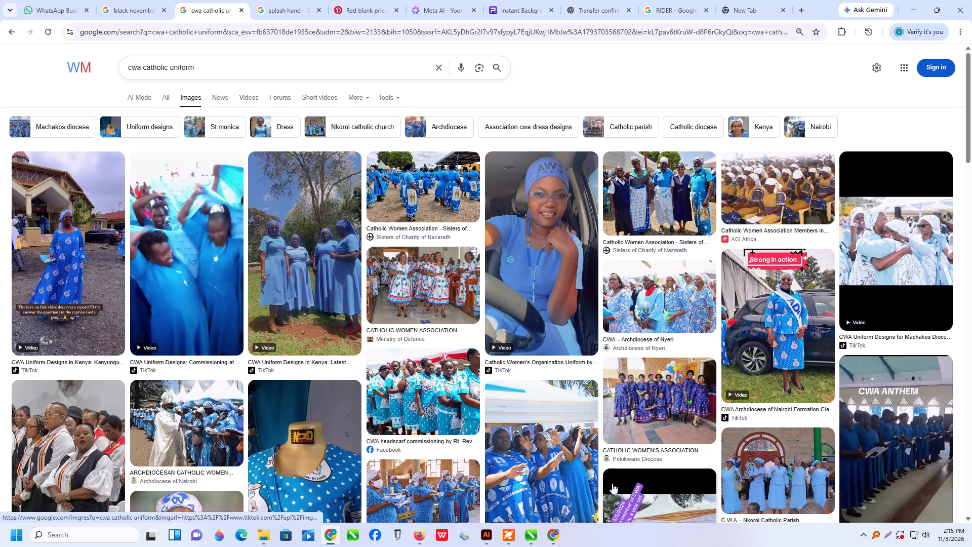
click(560, 483)
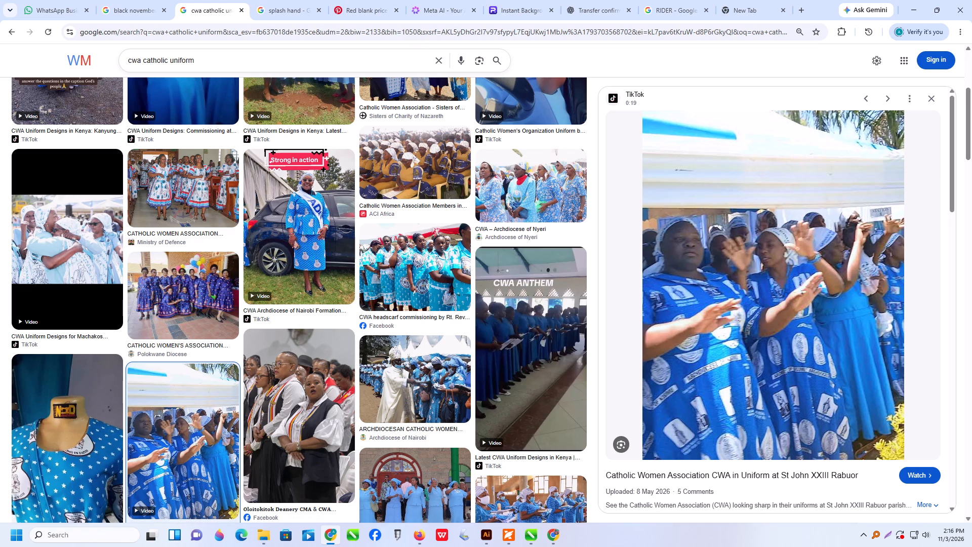
click(908, 9)
Group the white dove with the round CWA emblem on the page.
scroll(138, 259, up, 8)
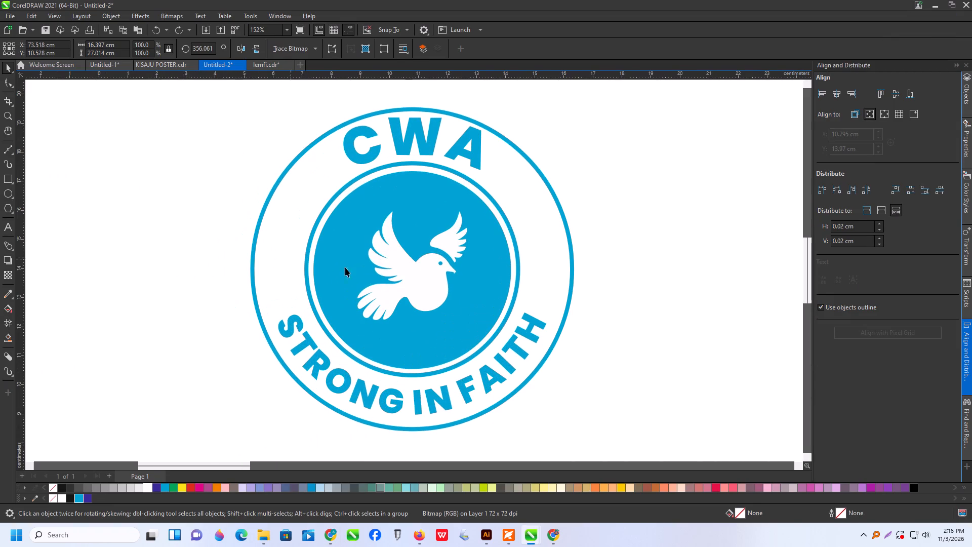
scroll(366, 309, down, 3)
scroll(240, 223, down, 4)
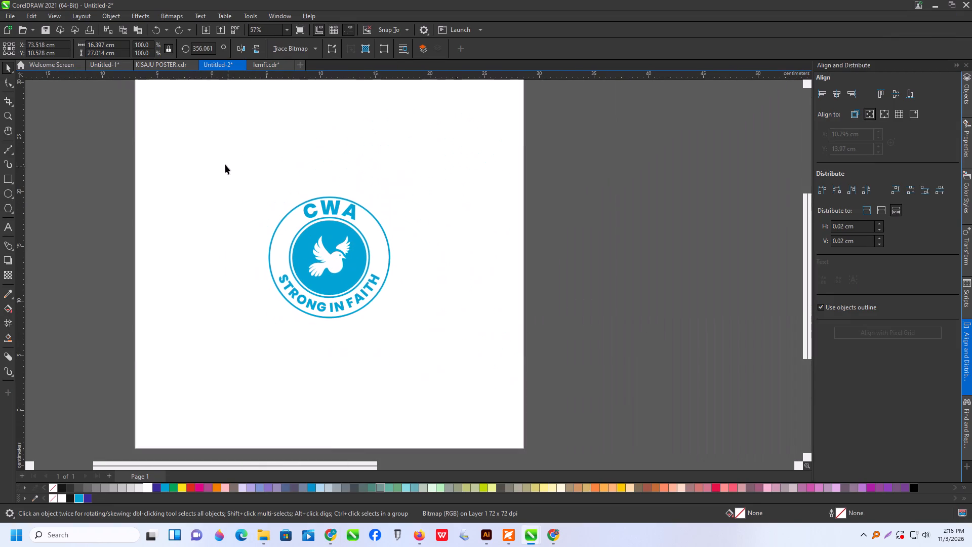
drag(224, 164, 619, 429)
key(ctrl+g)
Delete the hoodie photo and the black-and-white dove reference image beside the page.
ctrl+scroll(398, 330, down, 9)
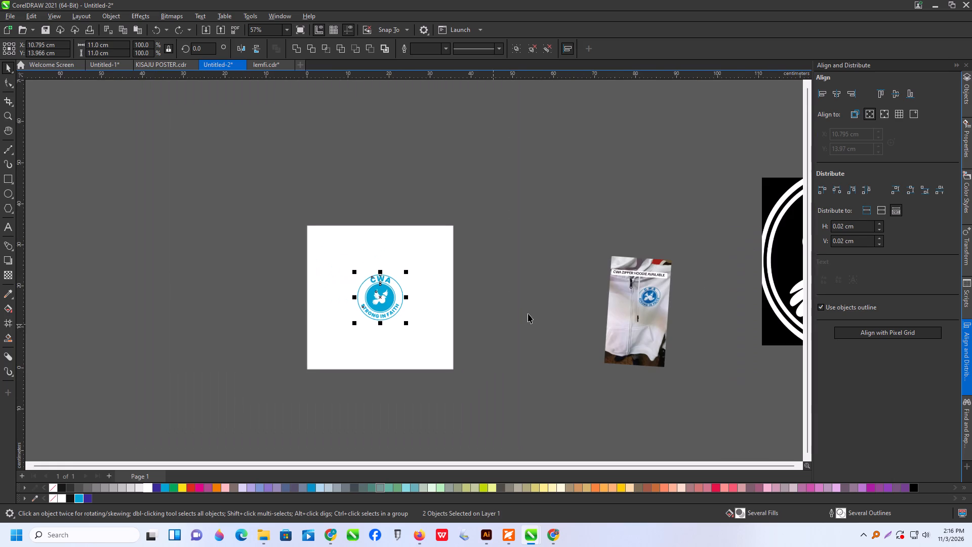
click(610, 323)
key(Delete)
scroll(493, 319, down, 7)
click(628, 314)
key(Delete)
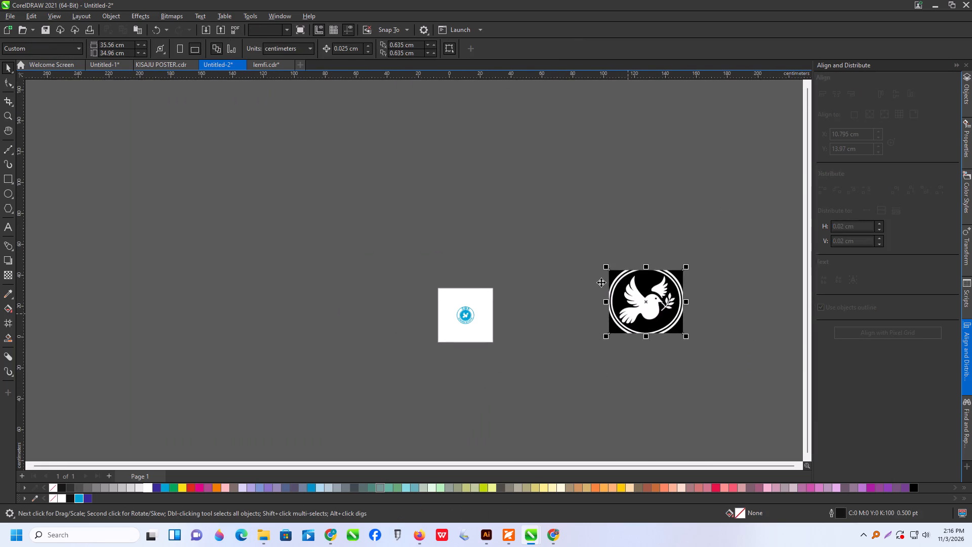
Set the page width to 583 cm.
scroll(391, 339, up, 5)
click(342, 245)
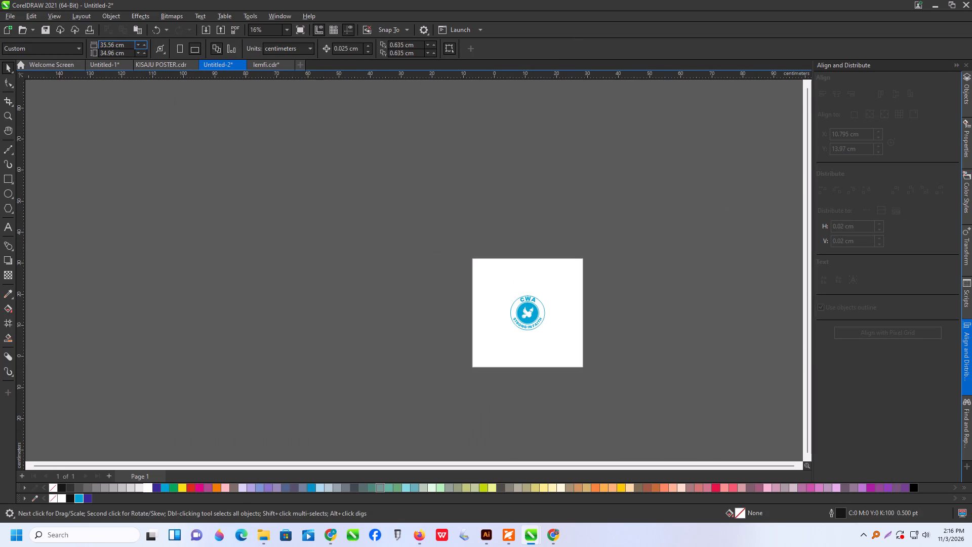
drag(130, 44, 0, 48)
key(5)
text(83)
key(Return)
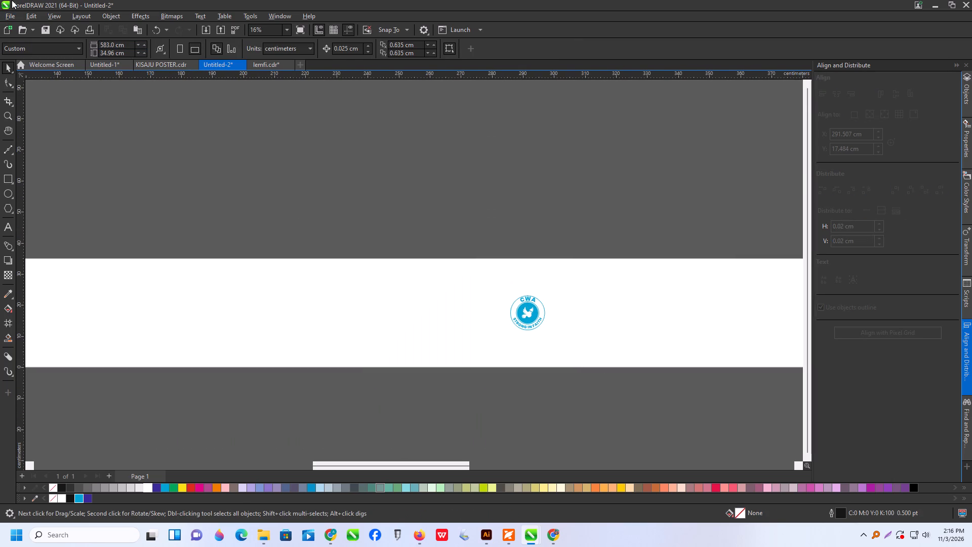
Set the page size to 58 cm wide by 11 cm high.
scroll(24, 24, down, 6)
drag(130, 47, 74, 54)
text(58)
key(Tab)
text(11)
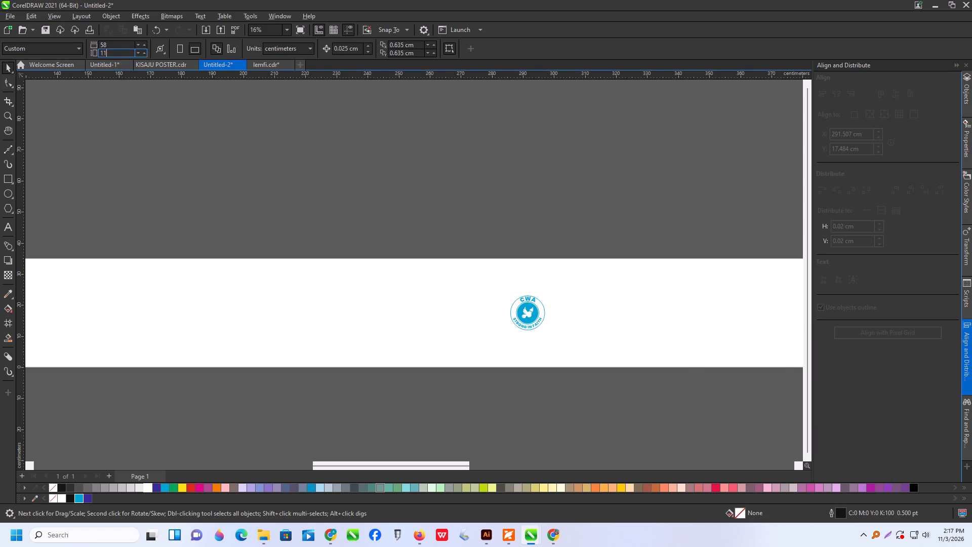
key(Return)
Align the grouped CWA emblem to the left edge of the page.
scroll(228, 362, up, 3)
scroll(642, 229, up, 3)
scroll(582, 303, up, 2)
scroll(559, 303, down, 4)
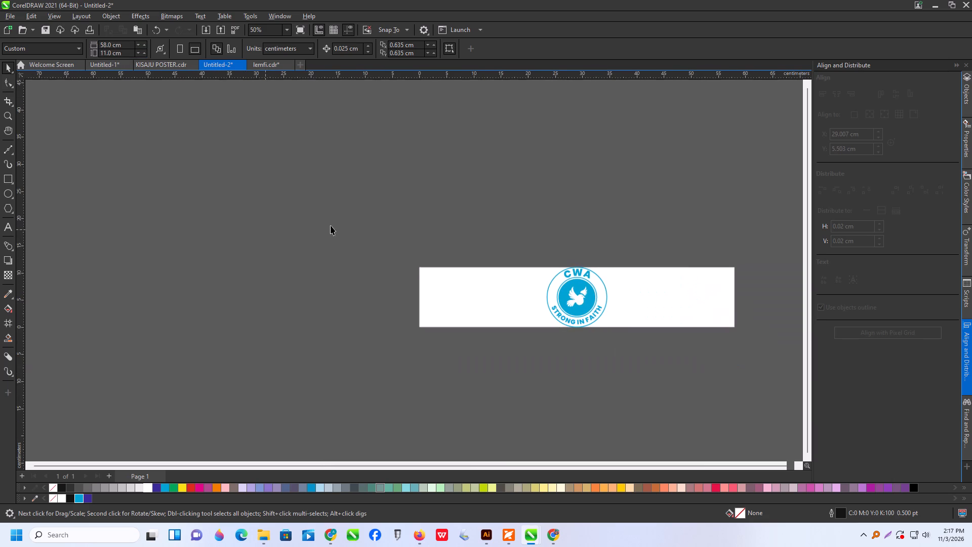
drag(437, 227, 631, 380)
drag(780, 423, 779, 402)
click(570, 308)
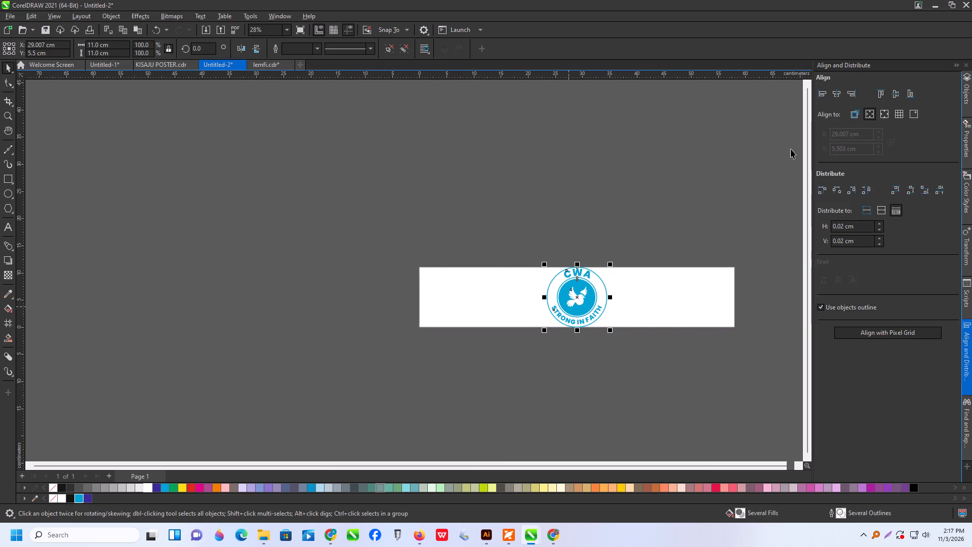
click(829, 94)
click(825, 96)
Copy the emblem just beside the original and repeat the duplication until five emblems form a row across the page.
scroll(541, 278, up, 2)
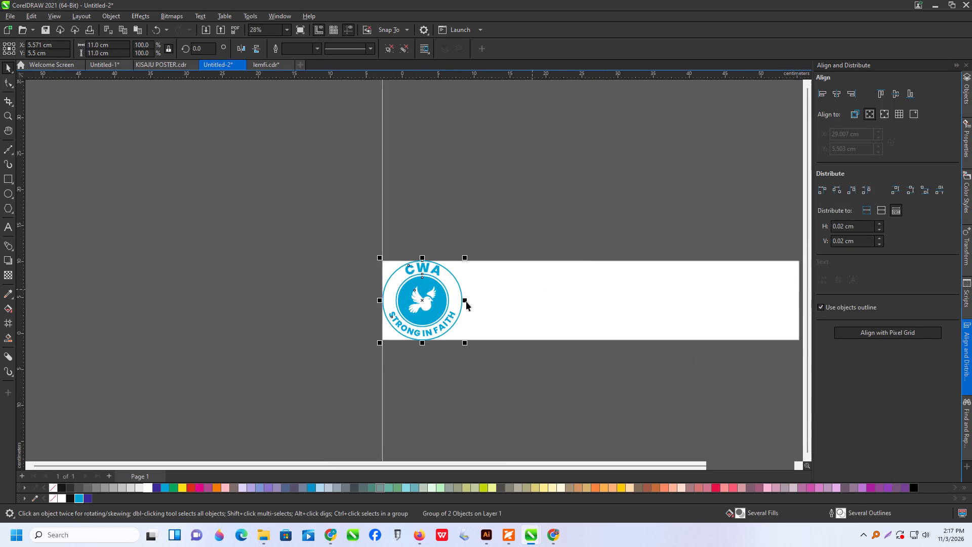
scroll(466, 301, up, 2)
drag(428, 294, 535, 293)
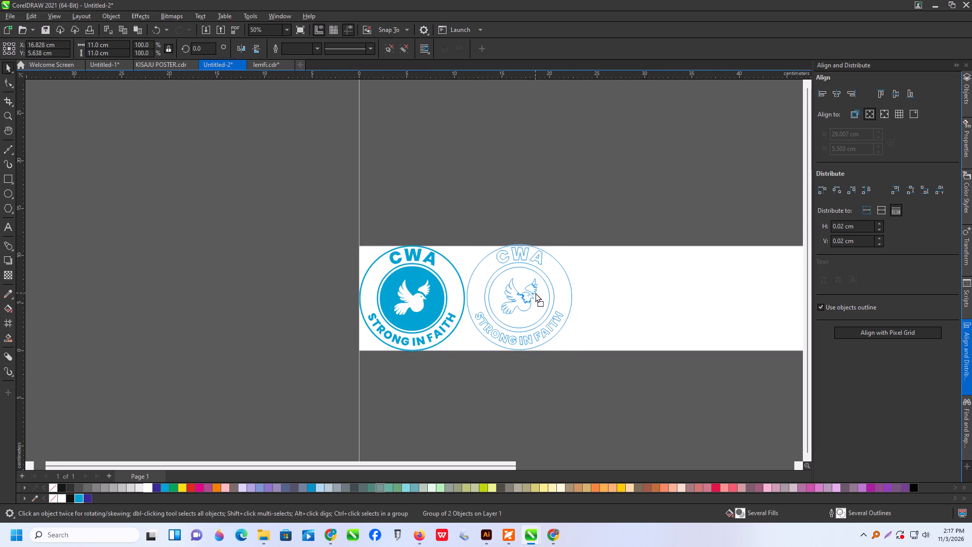
drag(535, 293, 536, 293)
right_click(536, 293)
scroll(0, 205, down, 4)
key(ctrl+d)
ctrl+scroll(0, 184, down, 1)
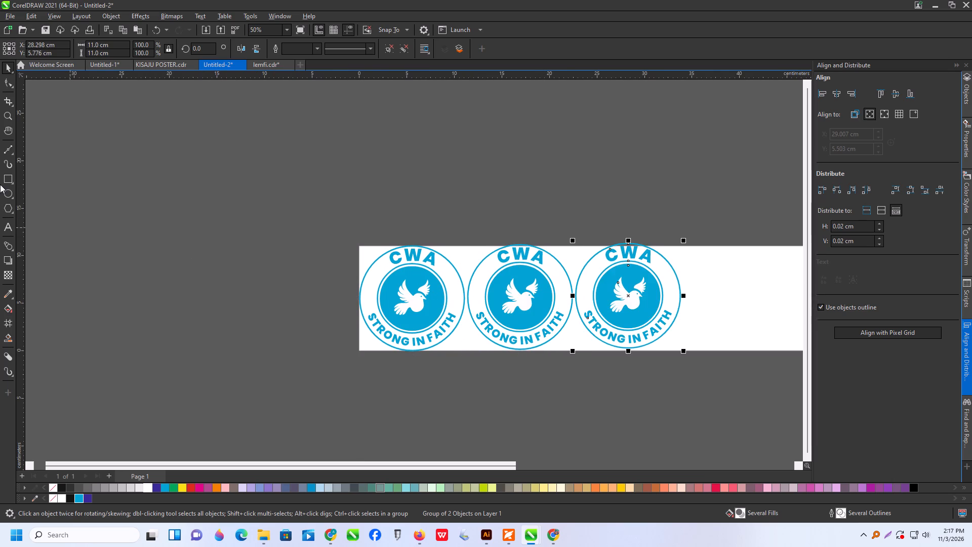
ctrl+scroll(0, 184, down, 8)
ctrl+scroll(304, 235, down, 1)
key(ctrl+d)
key(ctrl+d)
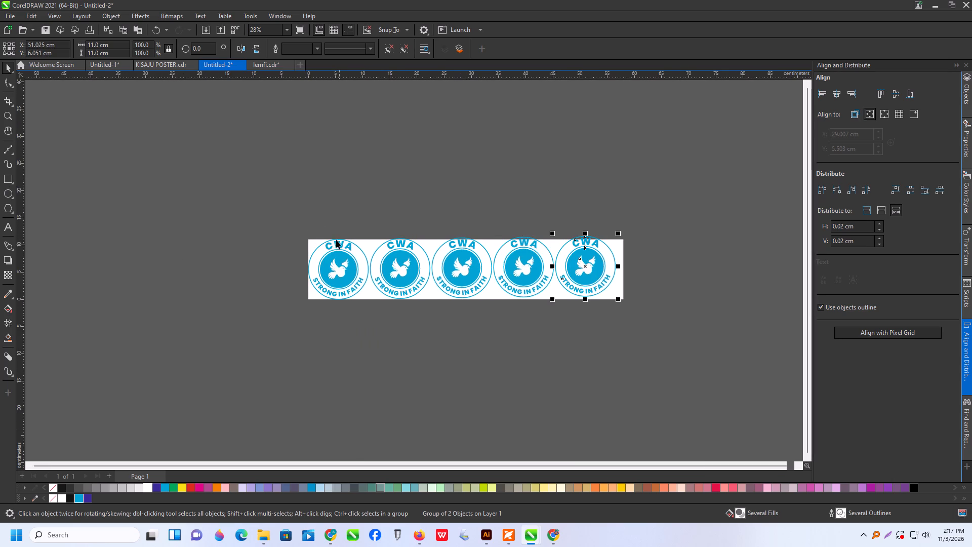
Align the tops of all five emblems in the row.
drag(237, 189, 741, 376)
key(t)
Set the page height to 12 cm.
scroll(569, 325, up, 3)
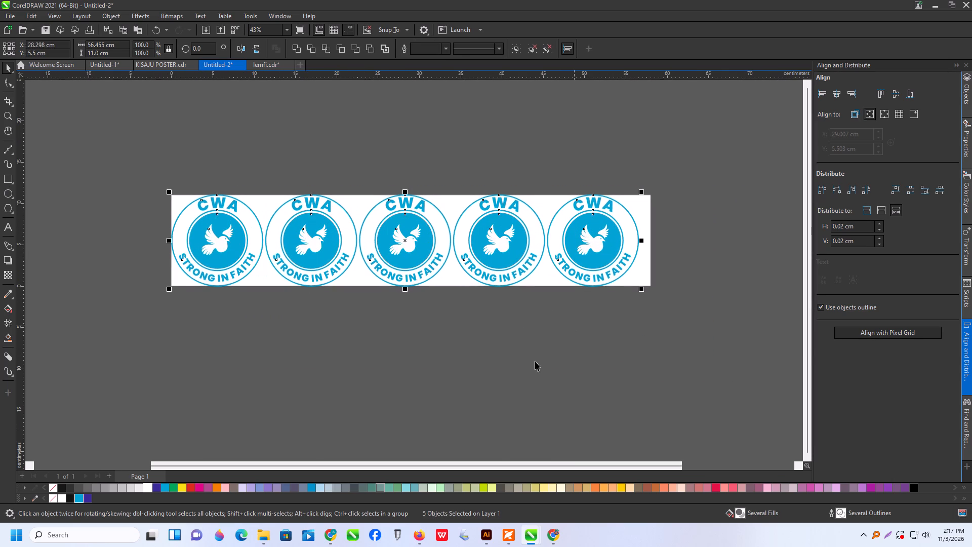
click(514, 354)
drag(123, 55, 96, 57)
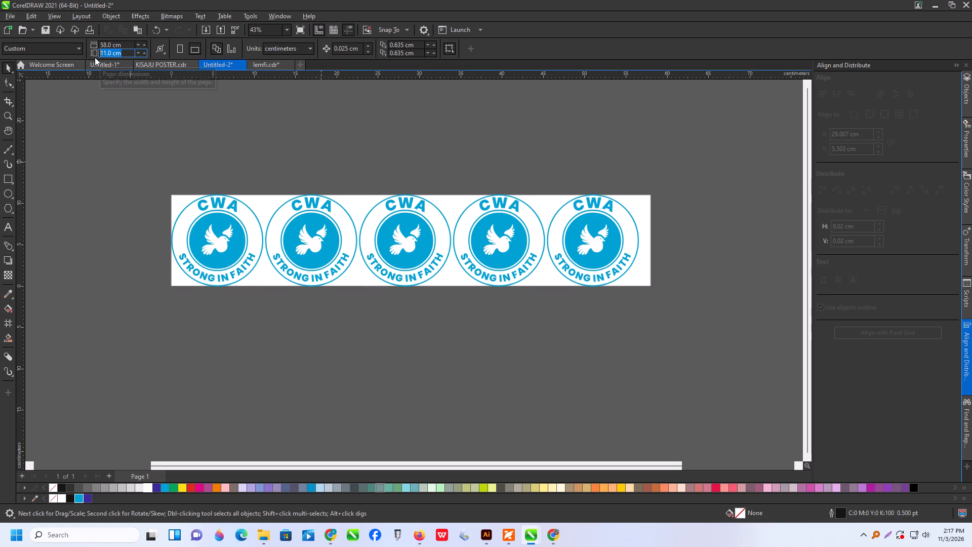
text(12)
key(Return)
Group the five emblems and centre the group on the page.
scroll(220, 287, up, 2)
scroll(197, 257, down, 1)
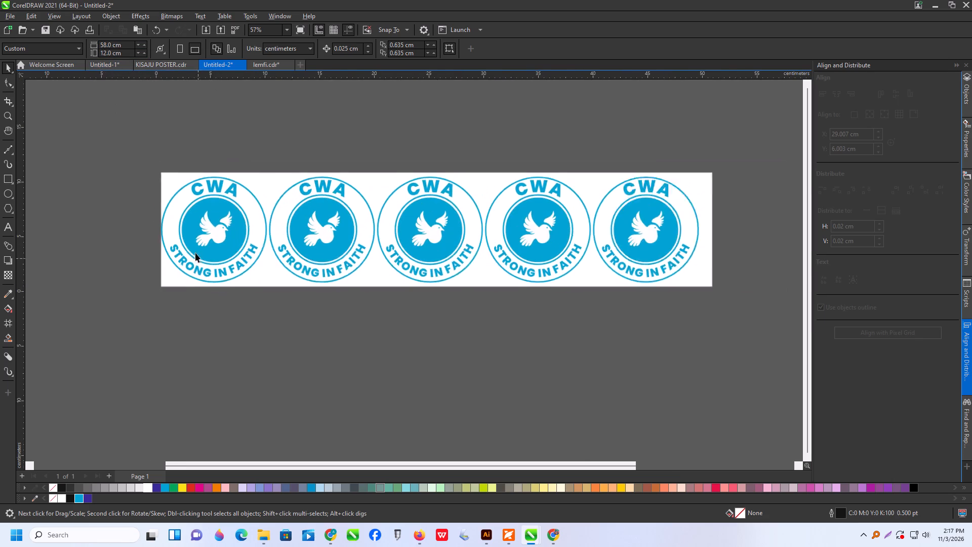
scroll(195, 253, down, 2)
drag(112, 177, 702, 372)
key(ctrl+g)
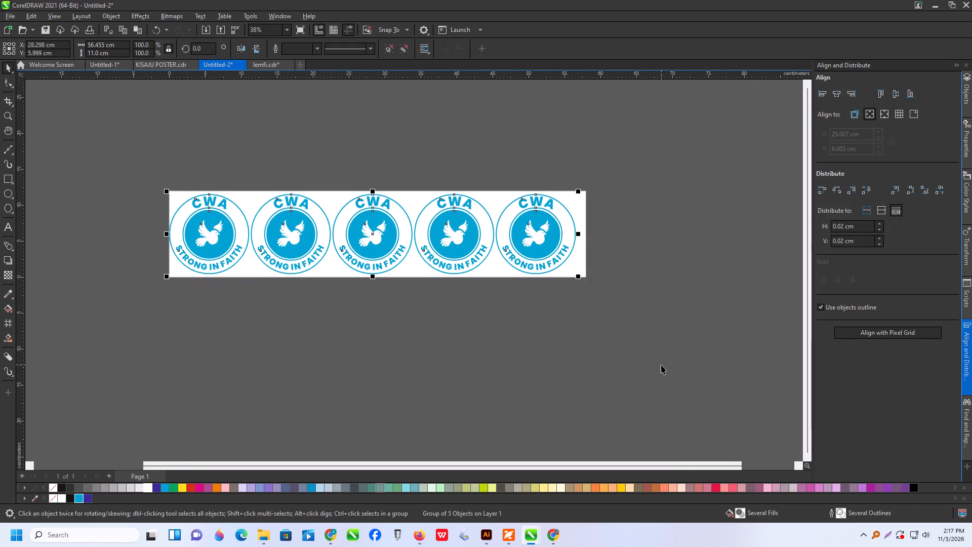
key(p)
Ungroup the row into five separate emblems.
scroll(572, 279, up, 2)
click(555, 314)
click(510, 244)
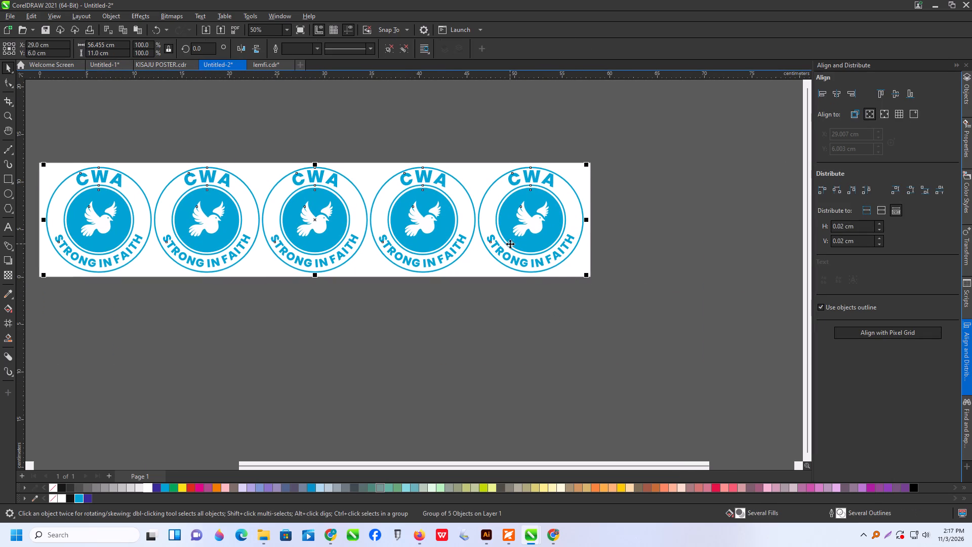
right_click(510, 244)
drag(546, 246, 551, 246)
click(630, 218)
Enlarge the last emblem in the row to 12 cm and align it to the page's right edge.
click(522, 243)
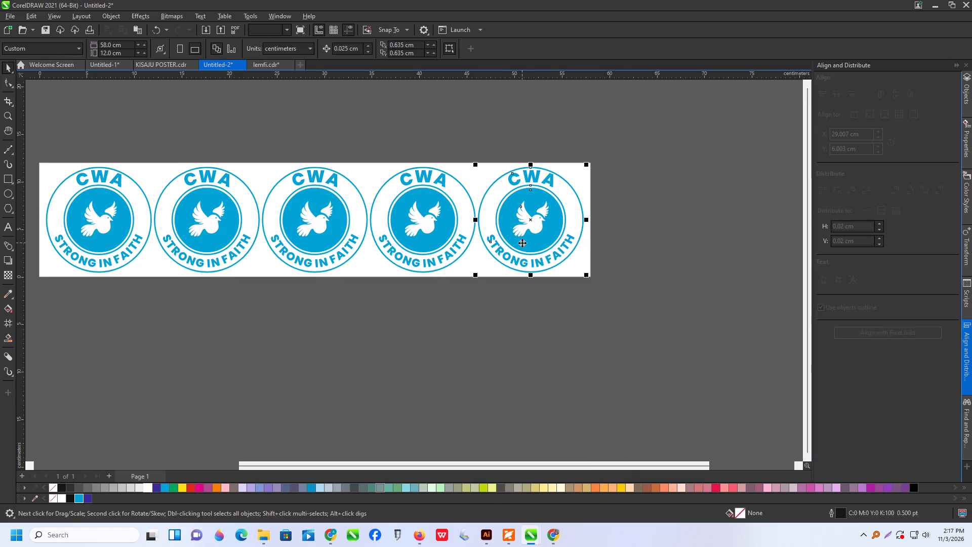
drag(114, 43, 48, 51)
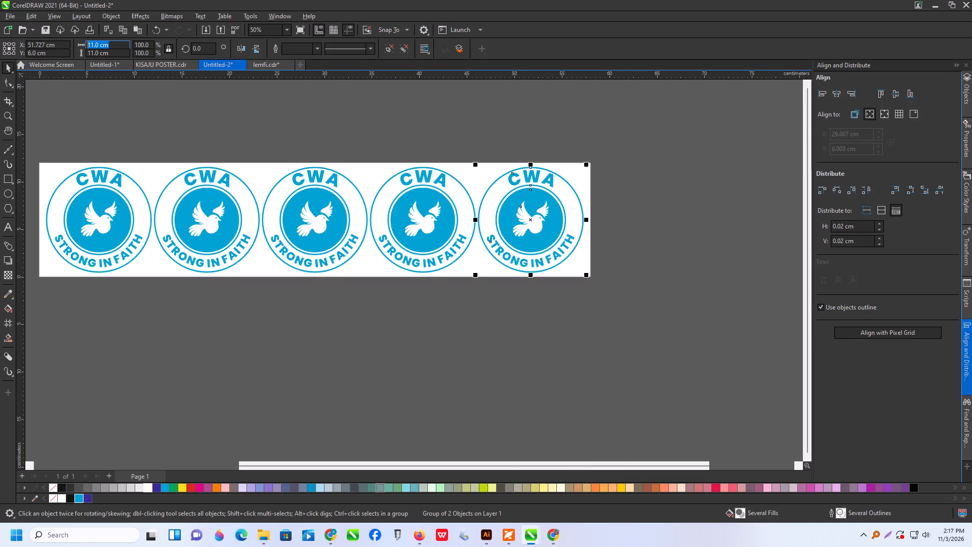
text(12)
key(Return)
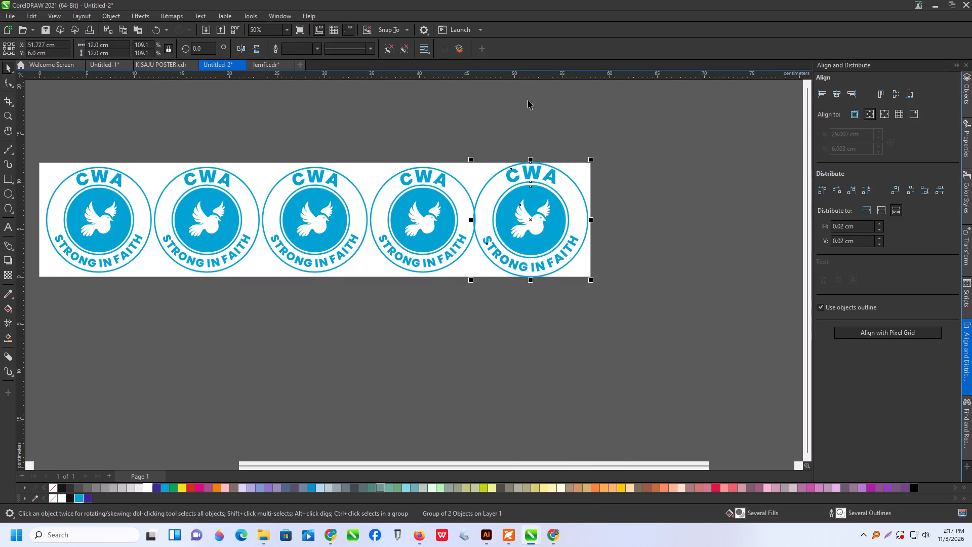
click(853, 93)
Align the first emblem in the row to the page's left edge.
scroll(344, 226, up, 2)
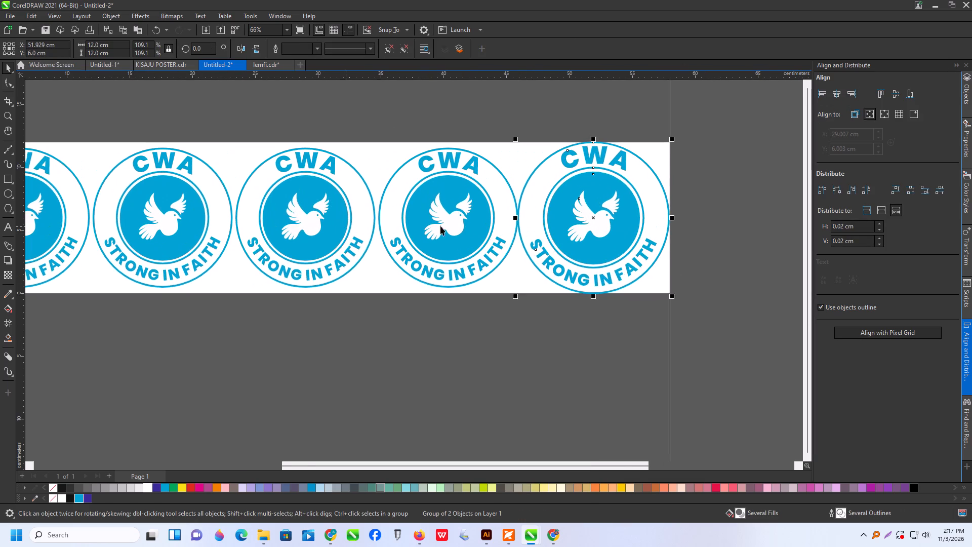
scroll(462, 229, up, 3)
click(473, 238)
scroll(362, 260, down, 5)
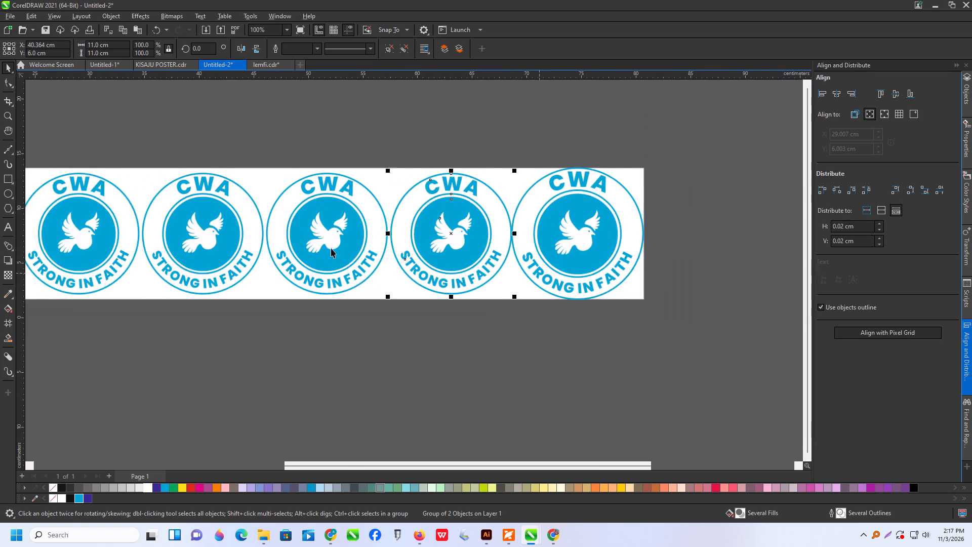
scroll(331, 248, down, 3)
scroll(147, 247, up, 3)
click(157, 246)
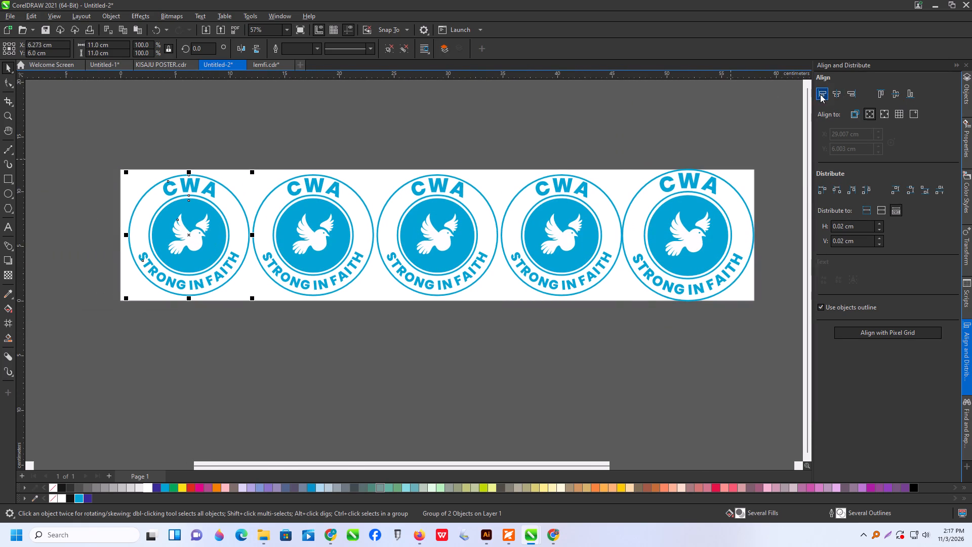
click(820, 94)
Move the second, third and fourth emblems leftward so only narrow gaps separate the first four.
scroll(173, 200, up, 5)
drag(374, 252, 360, 251)
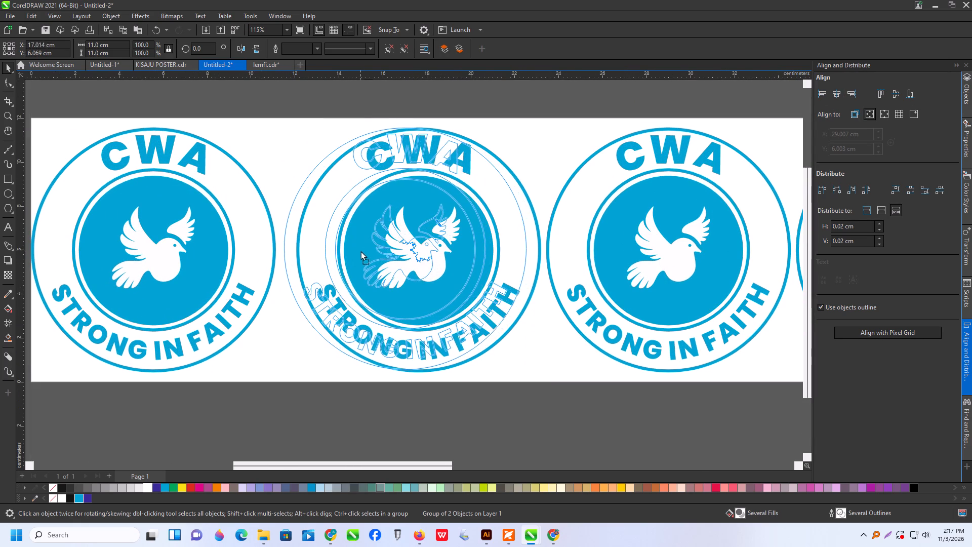
drag(360, 251, 357, 250)
drag(659, 265, 647, 265)
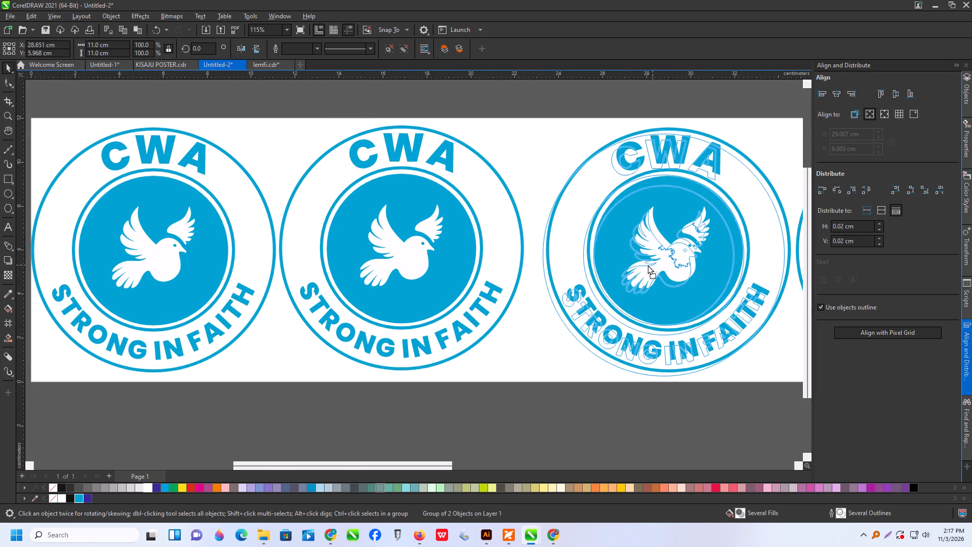
drag(647, 265, 638, 266)
scroll(261, 279, down, 4)
scroll(548, 266, up, 3)
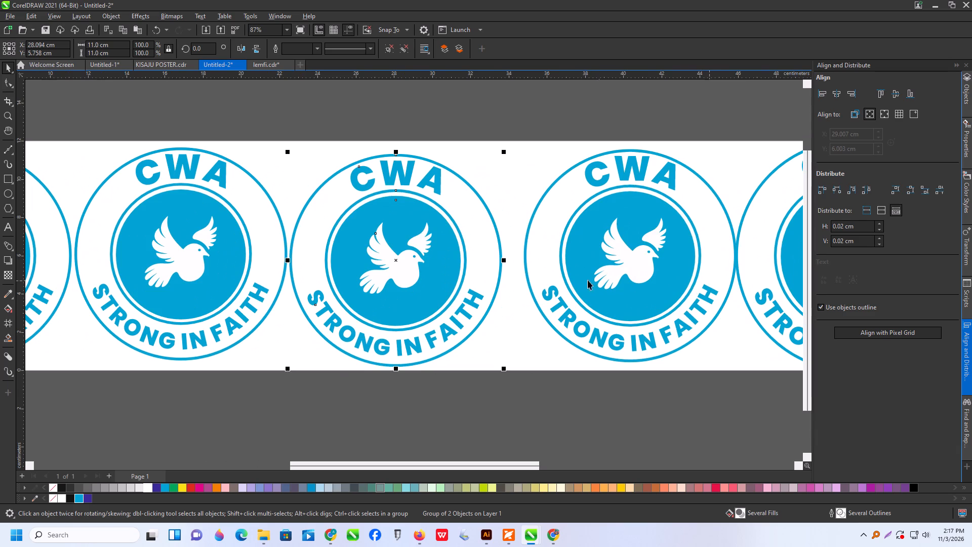
scroll(558, 281, down, 2)
scroll(626, 276, up, 3)
drag(628, 275, 606, 275)
Enlarge the fourth emblem to 12 cm and shift it slightly right to fit between its neighbours.
drag(115, 48, 11, 41)
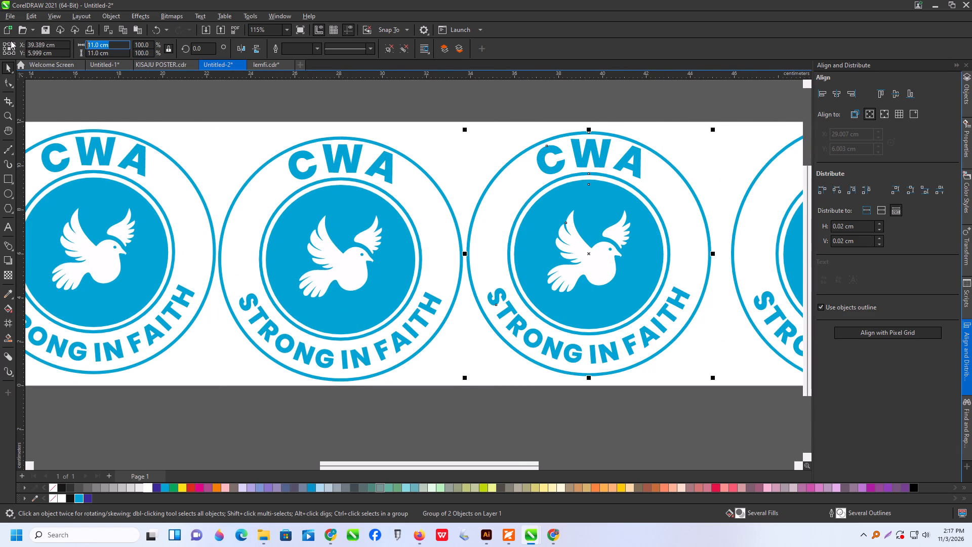
text(12)
key(Return)
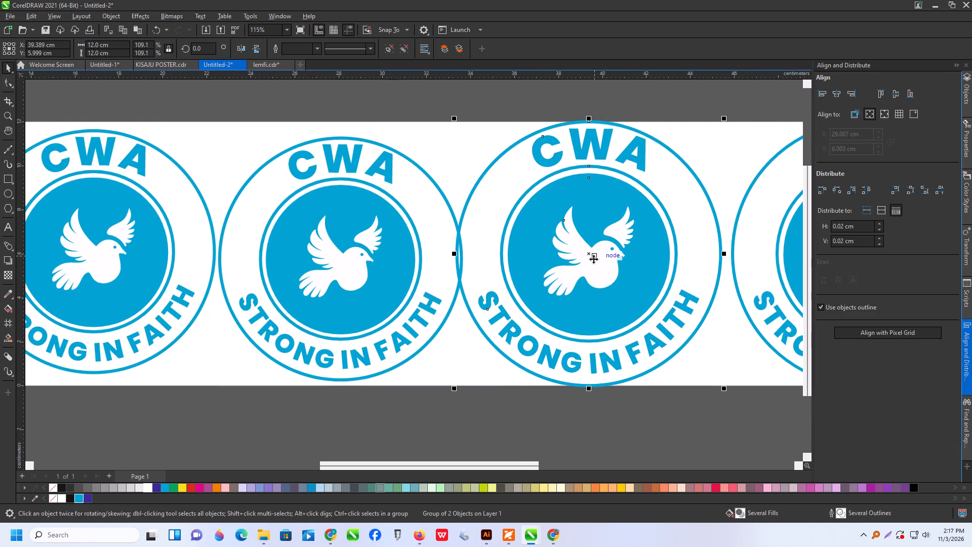
drag(593, 259, 601, 258)
Set the page height to 13 cm.
scroll(458, 292, down, 8)
click(408, 204)
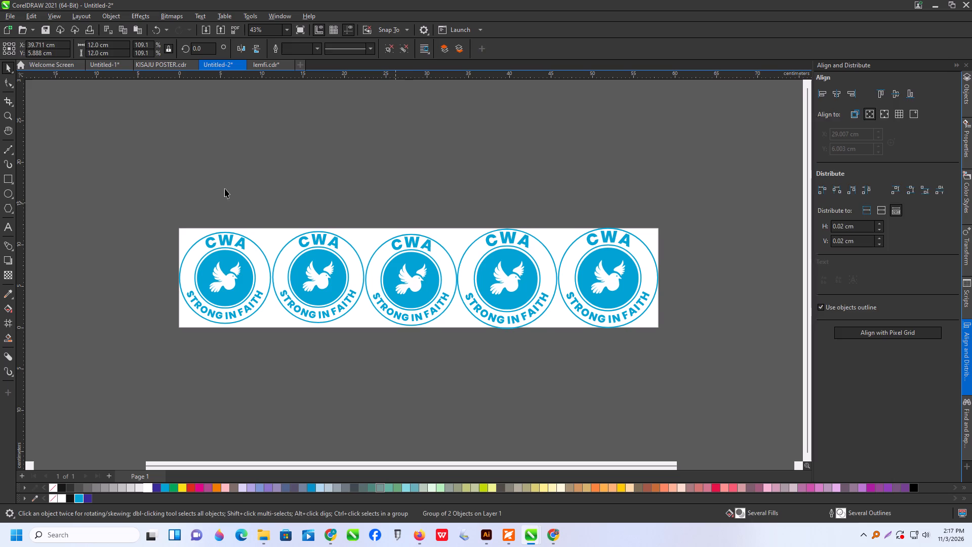
drag(126, 54, 33, 54)
text(13)
key(Return)
Nudge the third emblem slightly toward the second and check the narrow gaps on both of its sides.
scroll(541, 283, up, 9)
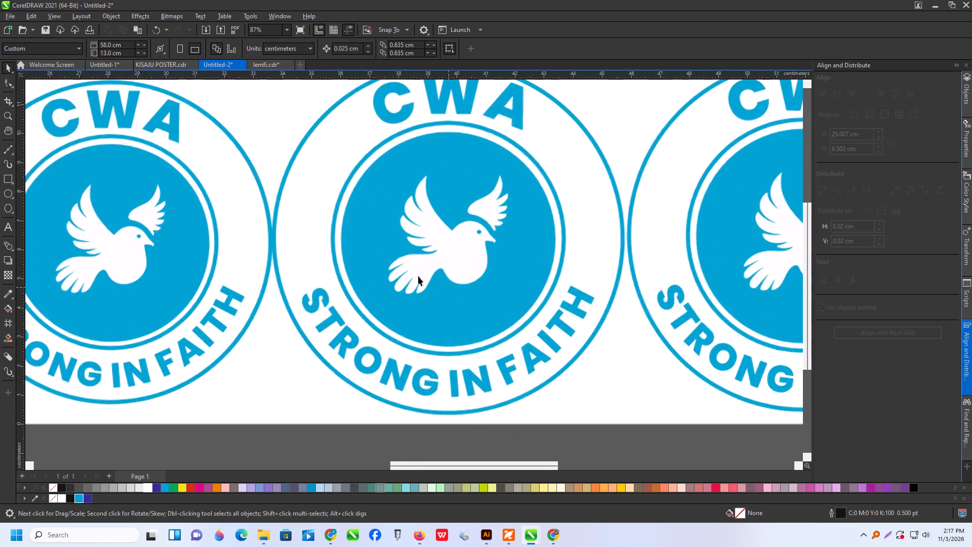
scroll(418, 276, up, 3)
scroll(386, 265, down, 3)
scroll(530, 243, up, 2)
scroll(585, 239, down, 5)
scroll(131, 251, up, 4)
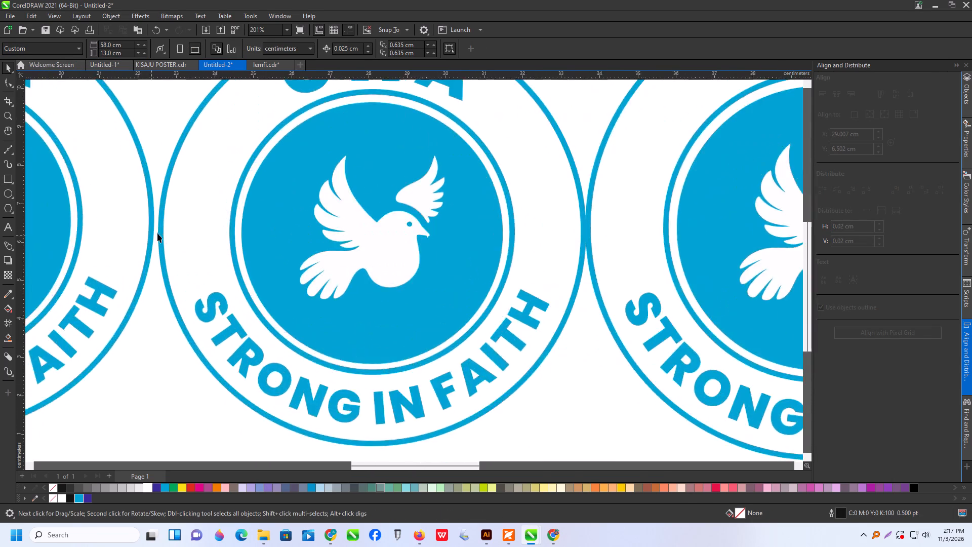
scroll(157, 233, up, 6)
drag(204, 232, 197, 231)
scroll(118, 258, down, 9)
scroll(402, 254, up, 6)
scroll(237, 301, down, 1)
scroll(229, 302, up, 1)
scroll(225, 303, down, 8)
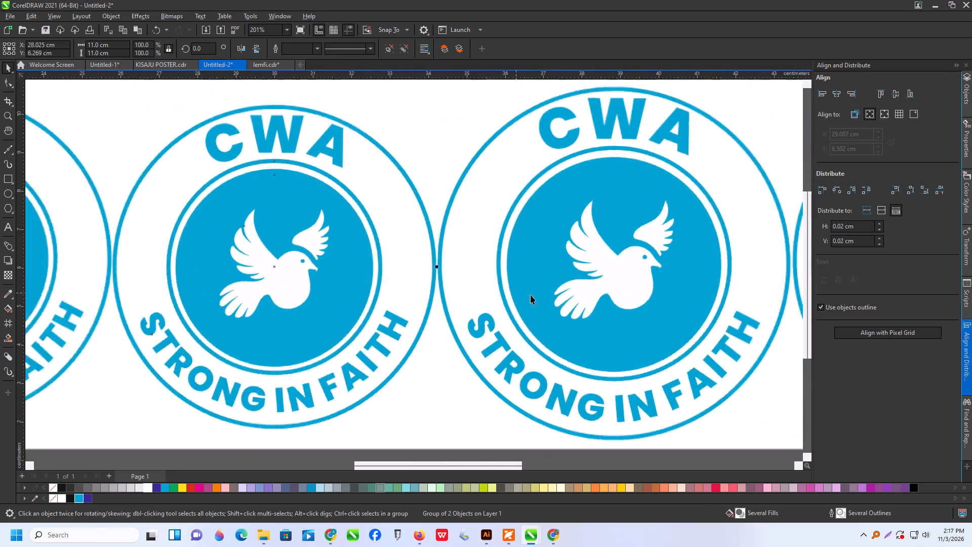
Select all five emblems, try aligning their tops, and align their centres vertically to the middle of the page.
scroll(531, 295, down, 1)
scroll(767, 275, up, 3)
scroll(301, 296, down, 18)
drag(246, 190, 803, 342)
key(t)
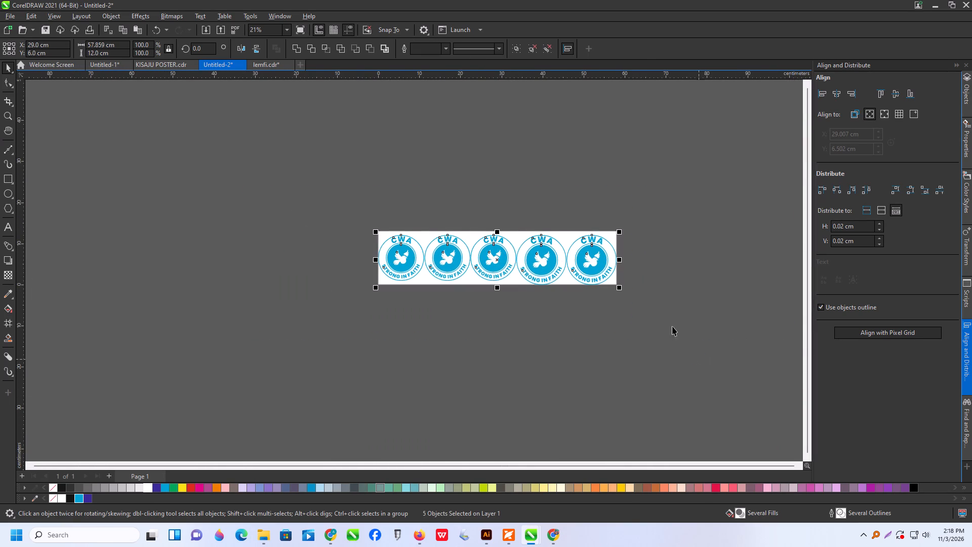
scroll(662, 317, up, 10)
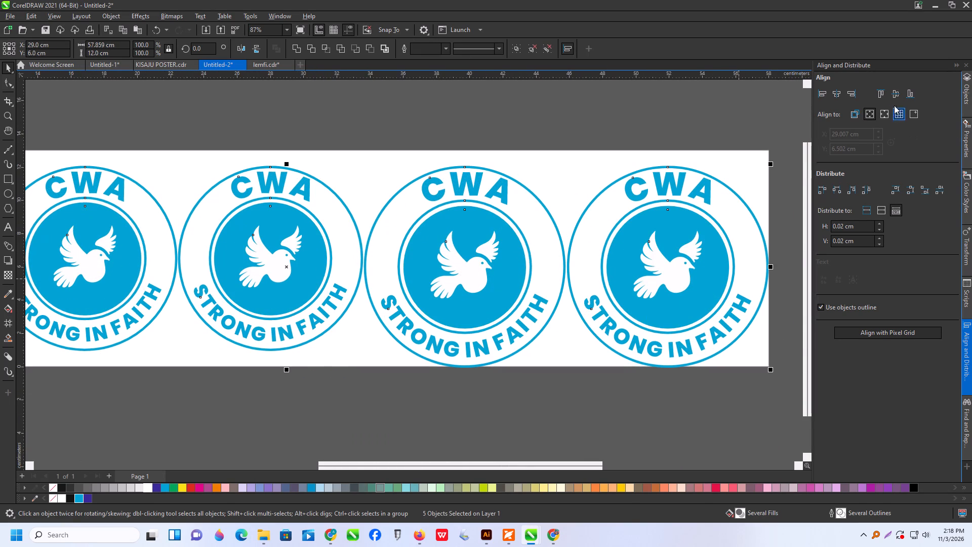
click(893, 90)
scroll(306, 293, up, 2)
scroll(351, 289, down, 9)
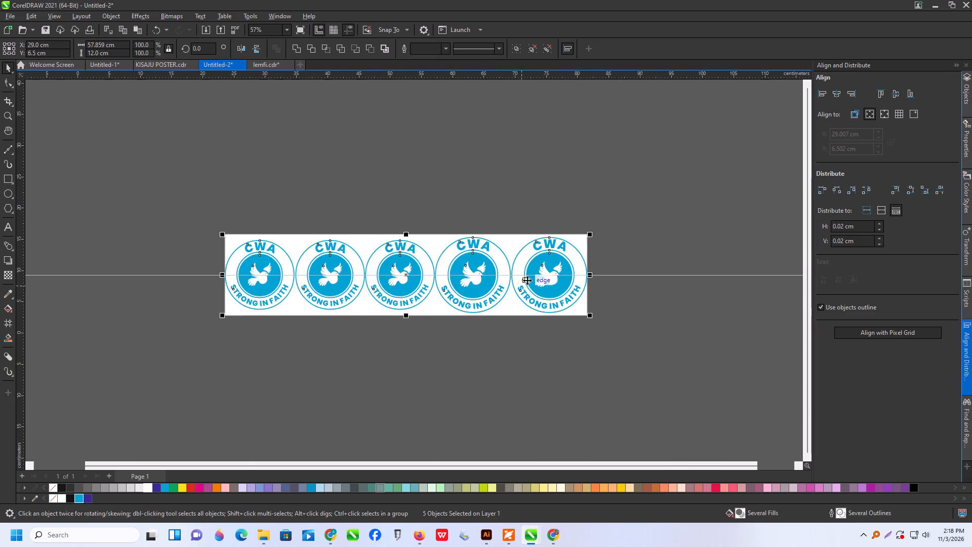
Group the five emblems and centre the group on the page.
key(ctrl+g)
key(p)
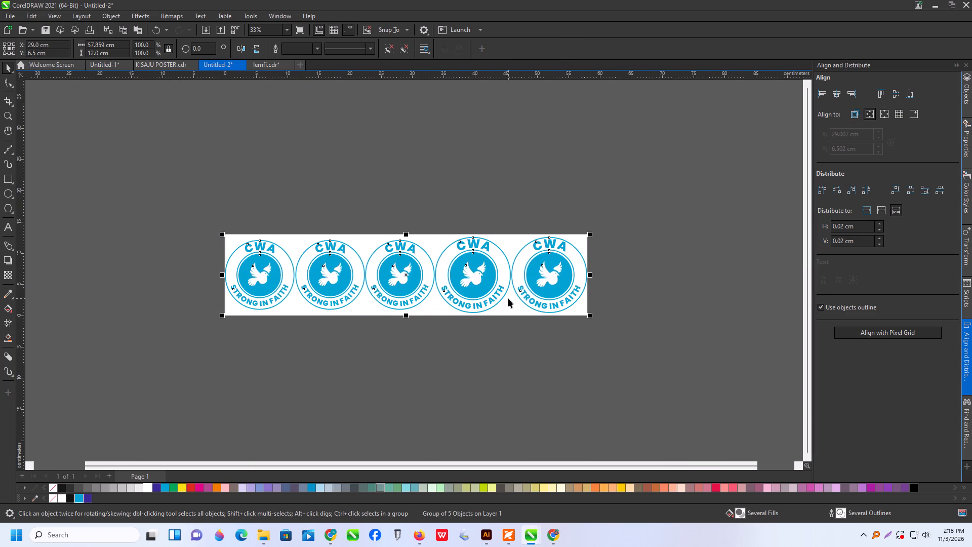
click(320, 213)
Publish the layout as a PDF named "widebrain no cut 58 by 13-alex" in the NO CUT folder on the Desktop.
click(232, 28)
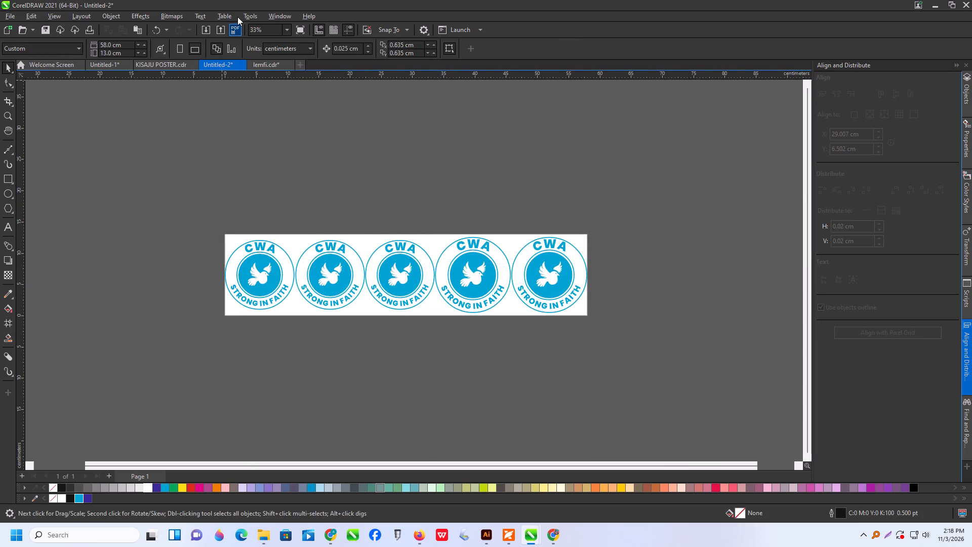
text(wie)
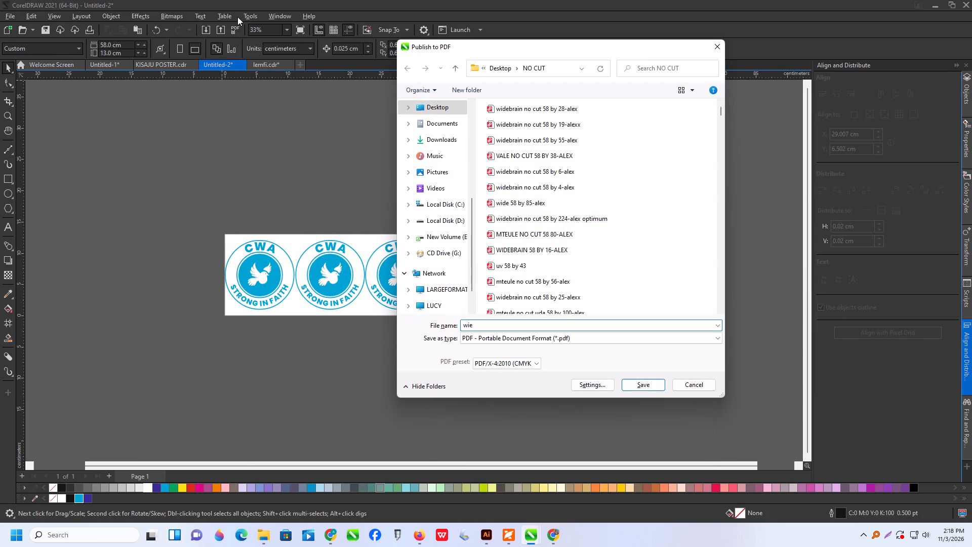
key(BackSpace)
text(debrain no cut)
key(space)
text(58 by)
key(space)
text(13-alex)
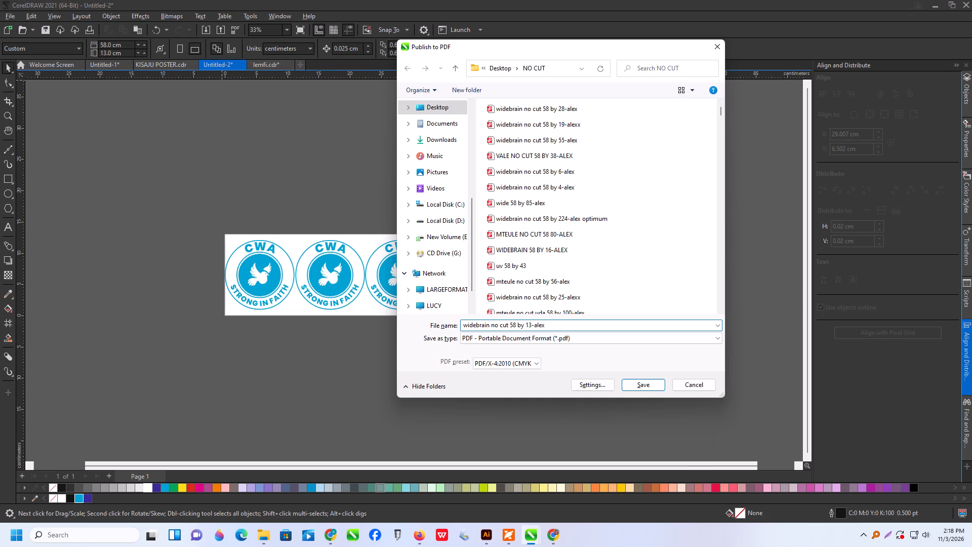
key(Return)
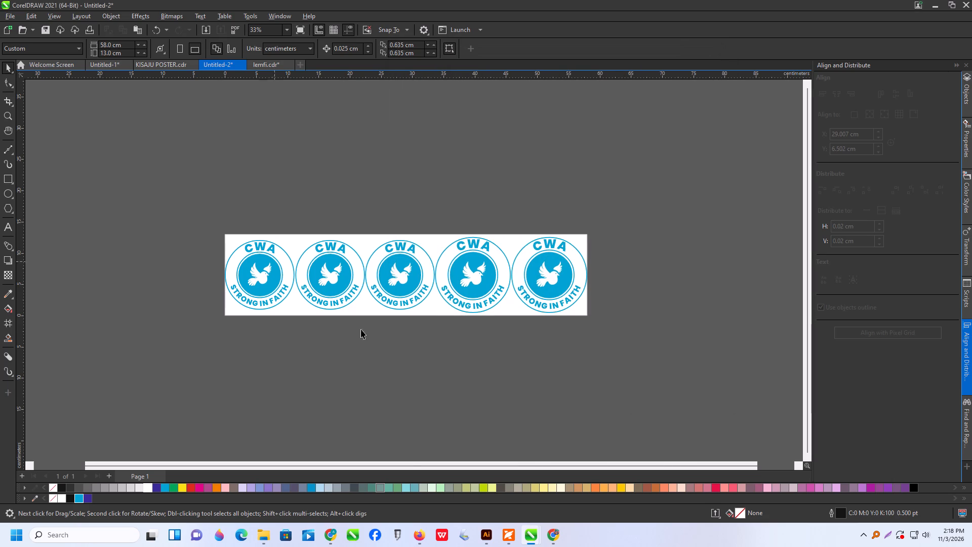
Switch to File Explorer, find the exported "widebrain no cut 58 by 13-alex" PDF in Quick access and open it with another program.
click(268, 534)
click(291, 498)
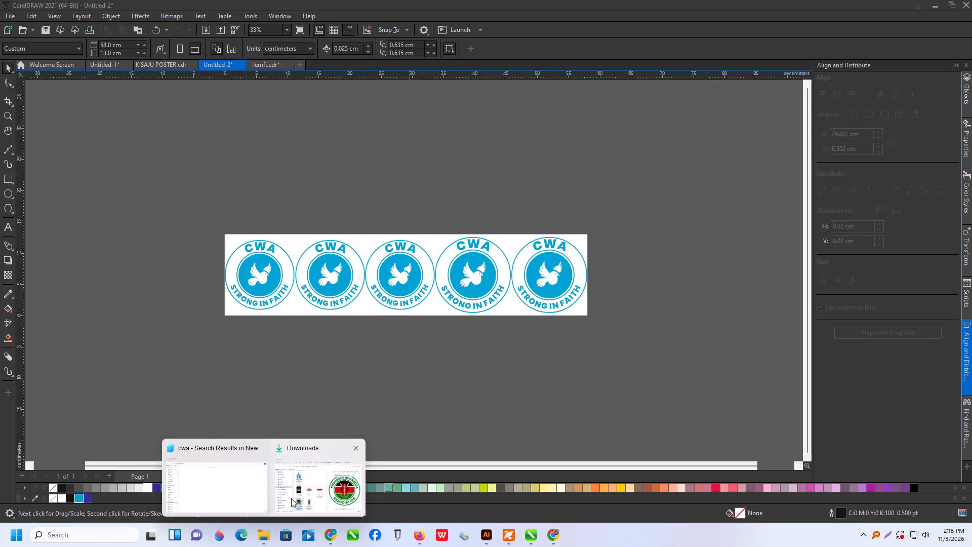
scroll(45, 178, up, 9)
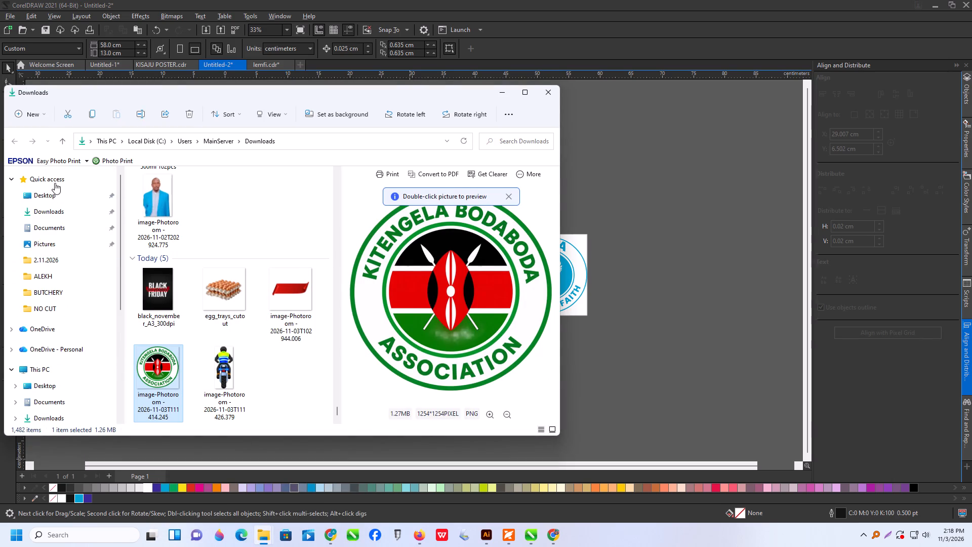
click(55, 182)
scroll(198, 154, up, 1)
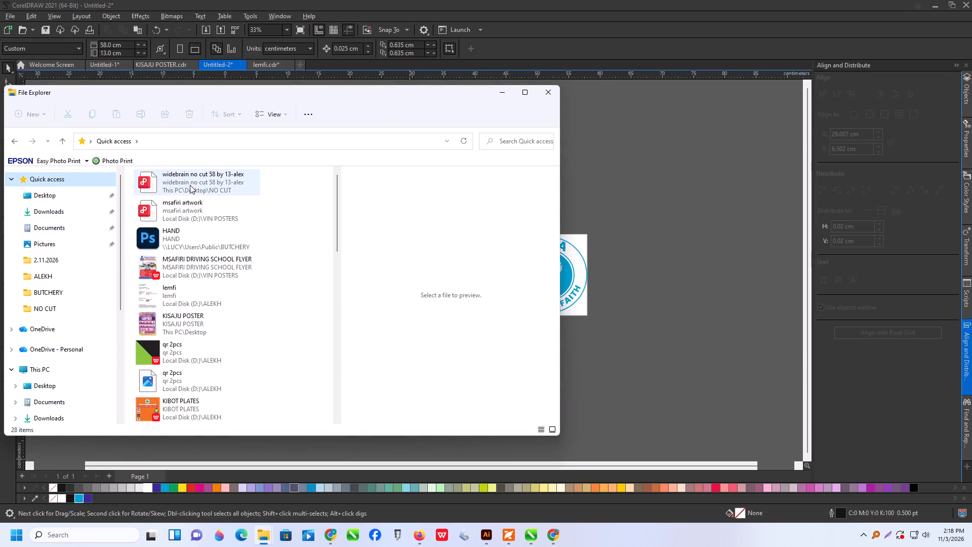
click(192, 181)
right_click(193, 181)
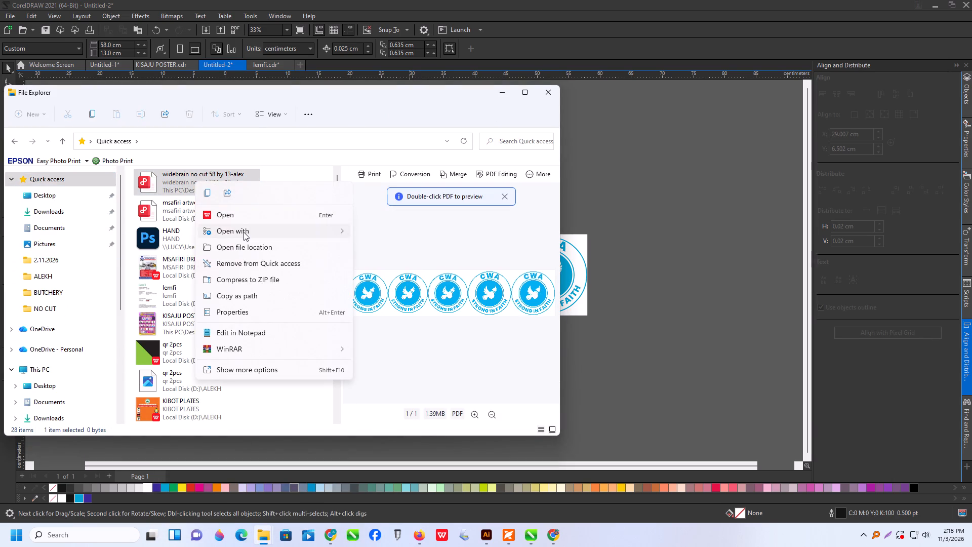
click(244, 232)
click(386, 252)
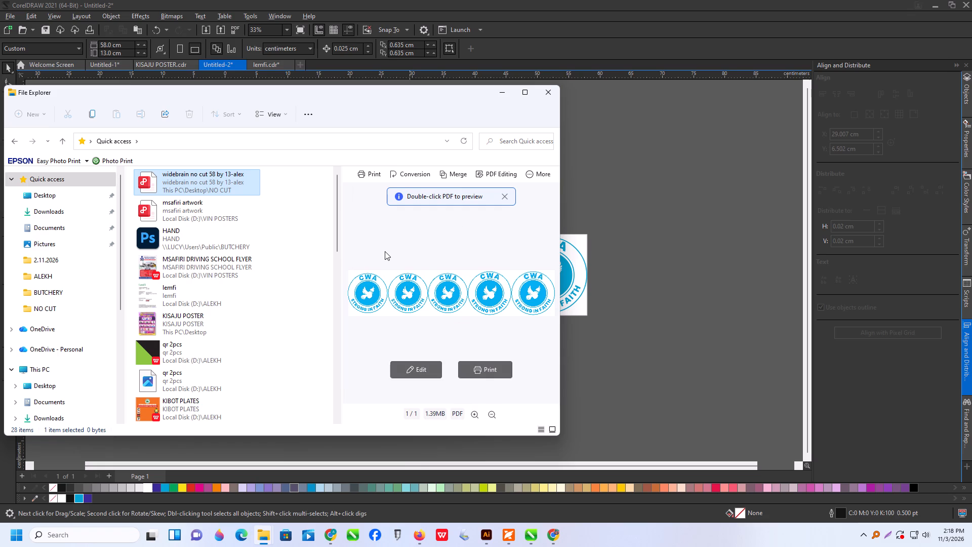
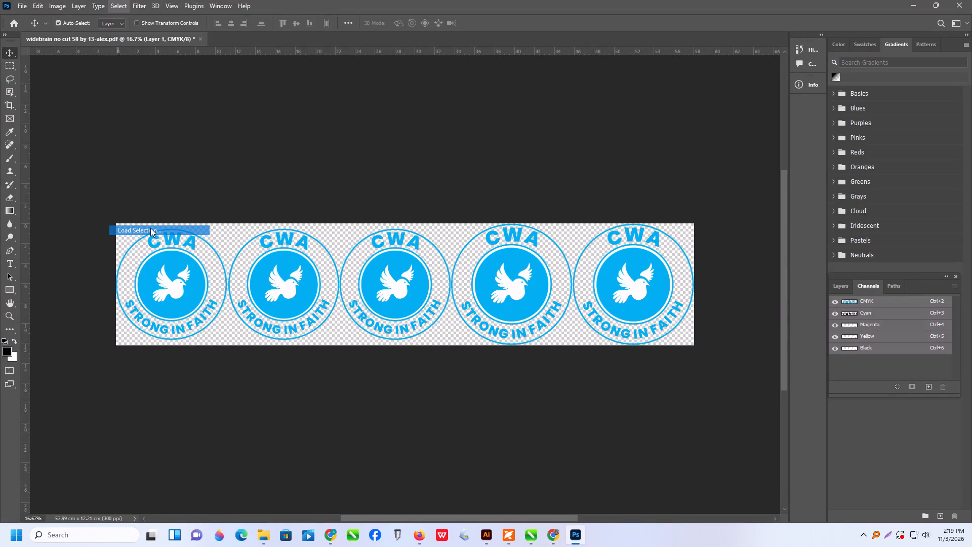
Load a selection around the artwork of the five emblems on Layer 1.
click(564, 138)
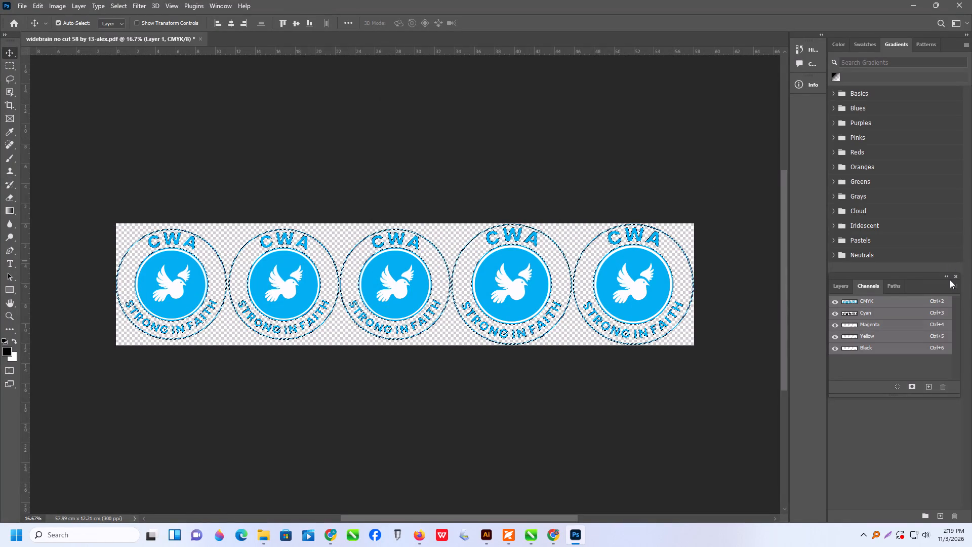
Create a spot channel named W1 from the selected emblem artwork, keeping 100% solidity.
click(952, 285)
click(934, 322)
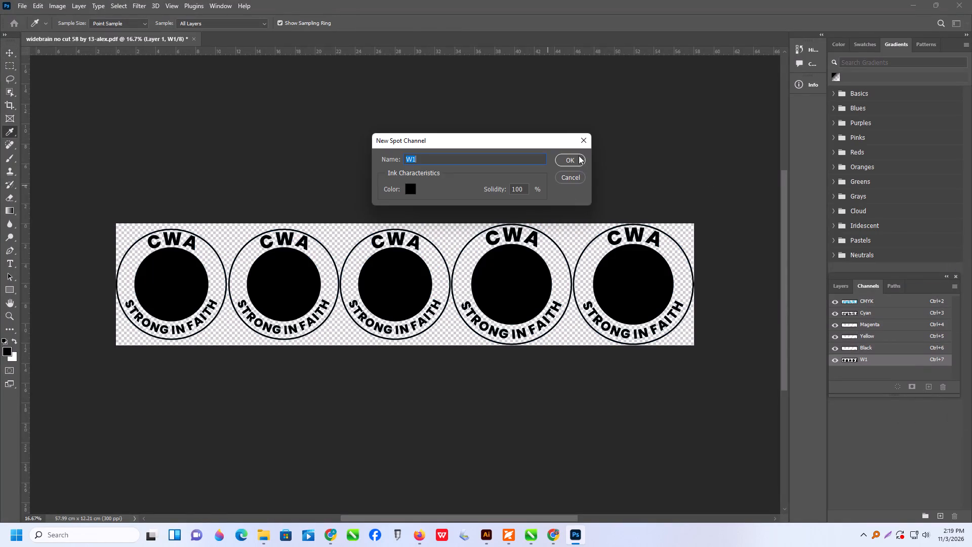
click(579, 155)
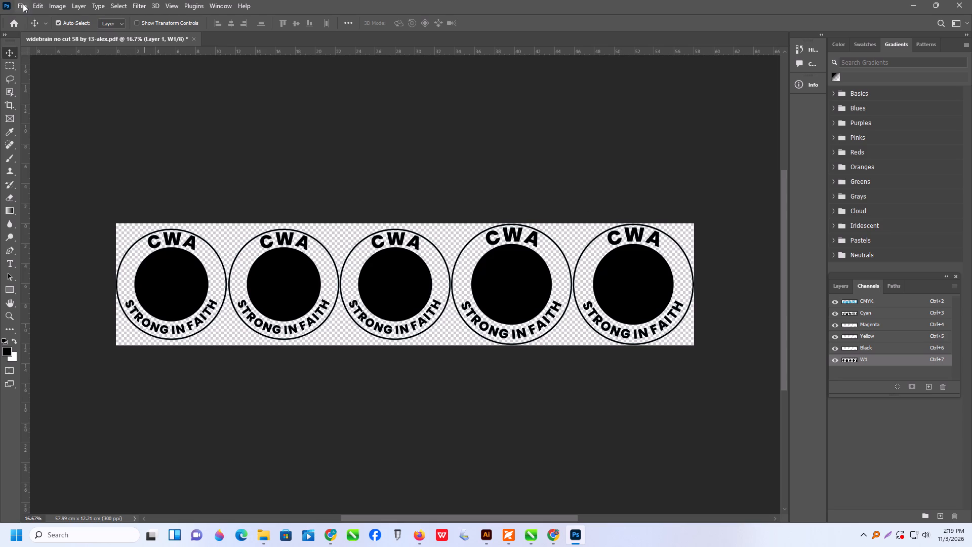
Save the document as a TIFF named "widebrain no cut 58 by 13-alex" in the 3.11.2026 folder of DTF on the Largeformat network location.
click(23, 4)
click(53, 128)
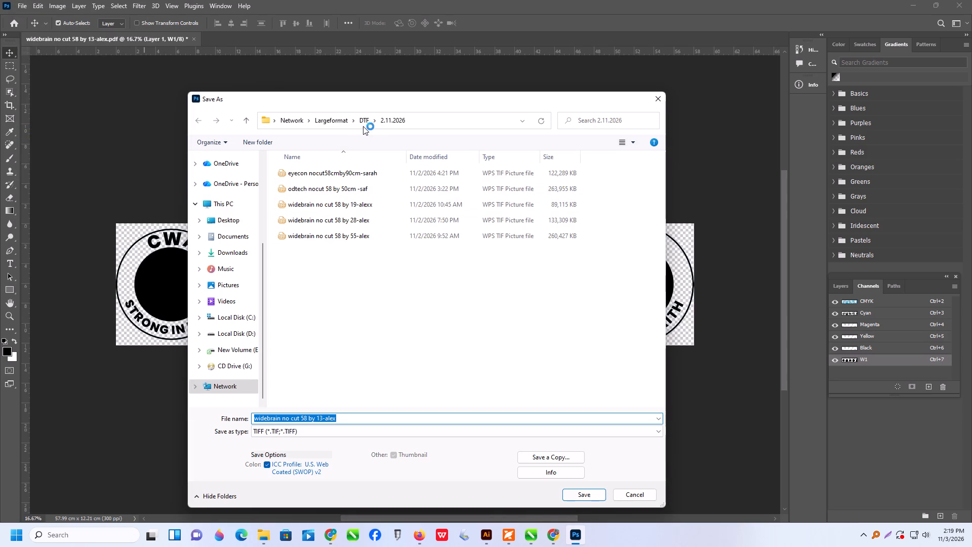
click(359, 121)
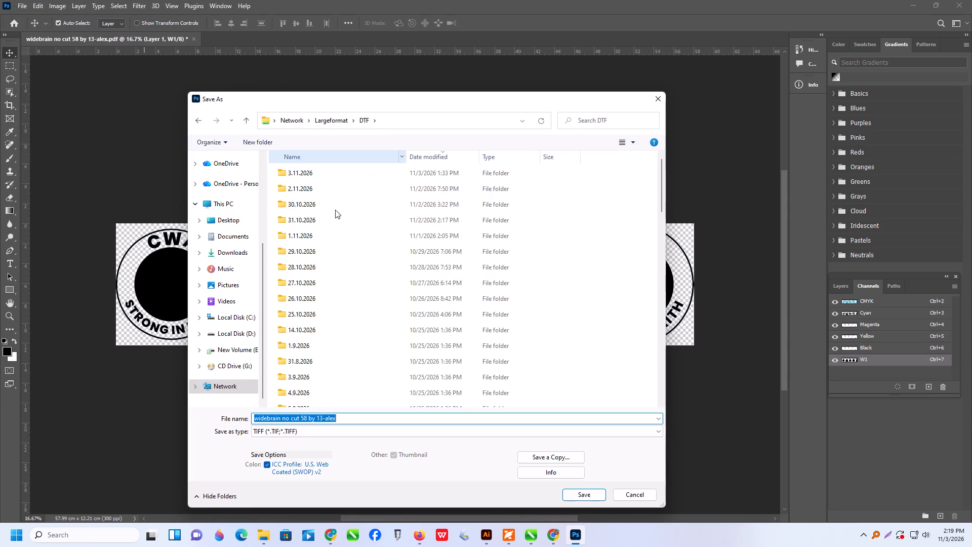
double_click(319, 176)
double_click(351, 175)
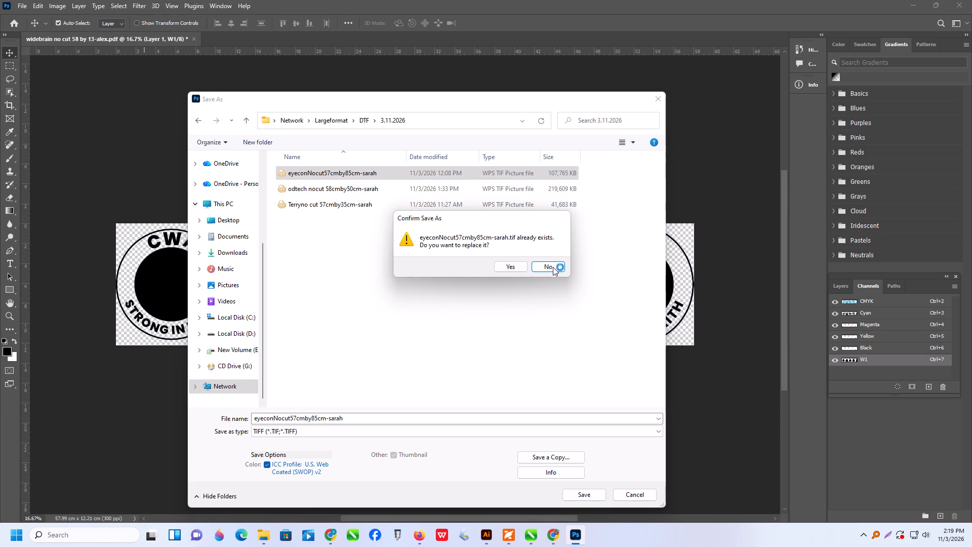
click(549, 266)
click(366, 422)
text(wi)
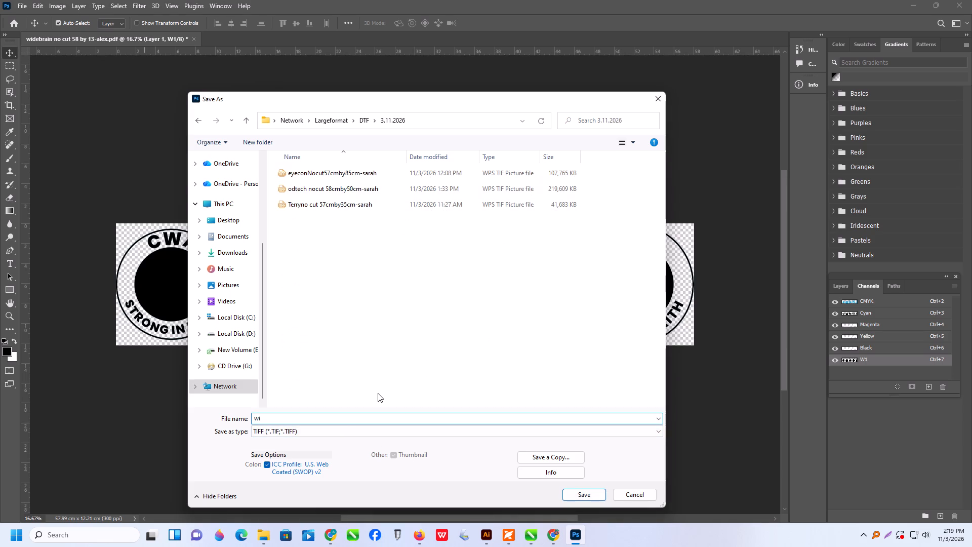
text(debrai n)
key(BackSpace)
key(BackSpace)
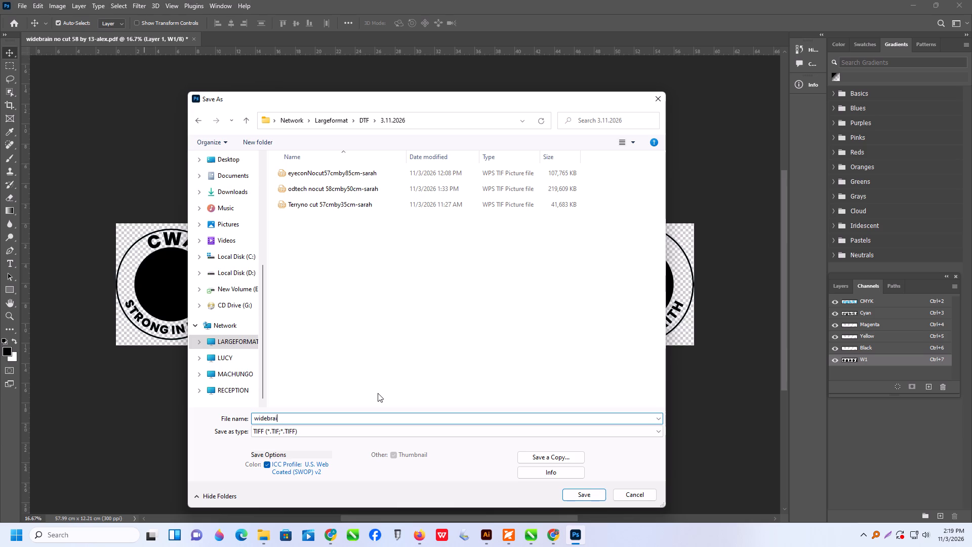
text(n no cut 58 by 13-alex)
key(Return)
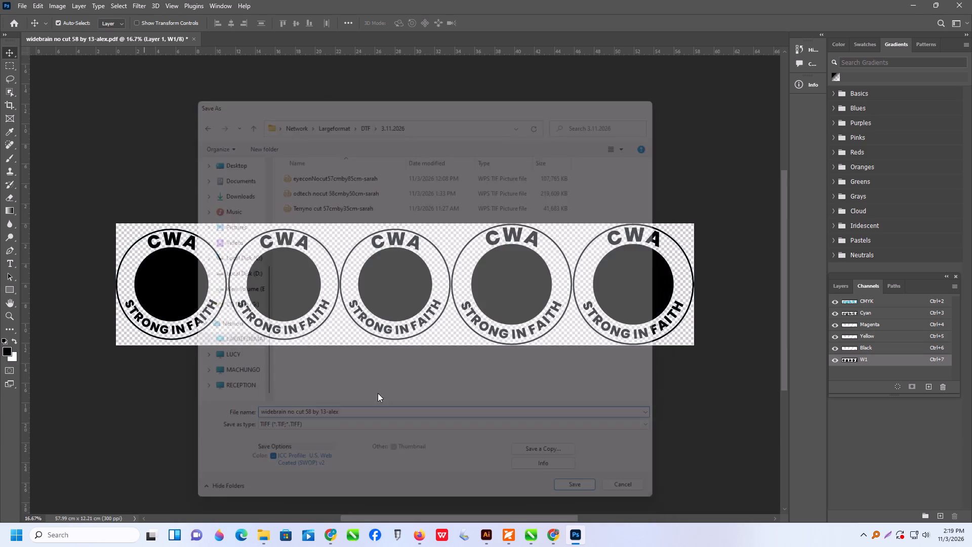
key(Return)
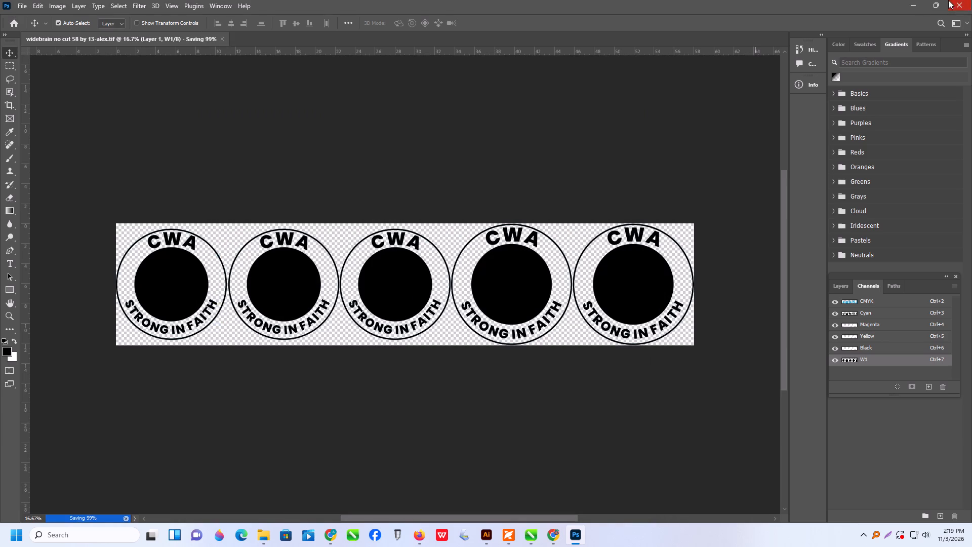
Switch back to CorelDRAW and bring up the KISAJU POSTER drawing.
click(918, 5)
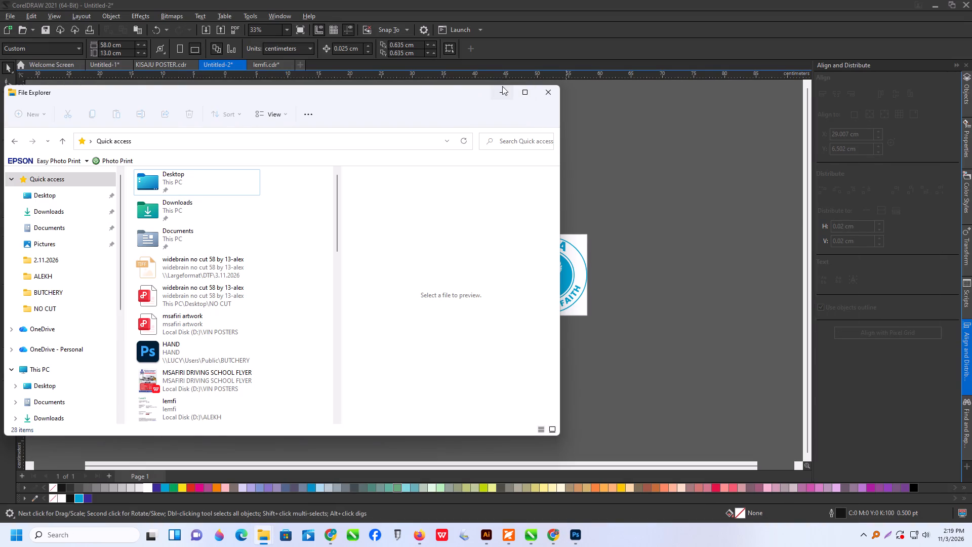
click(502, 86)
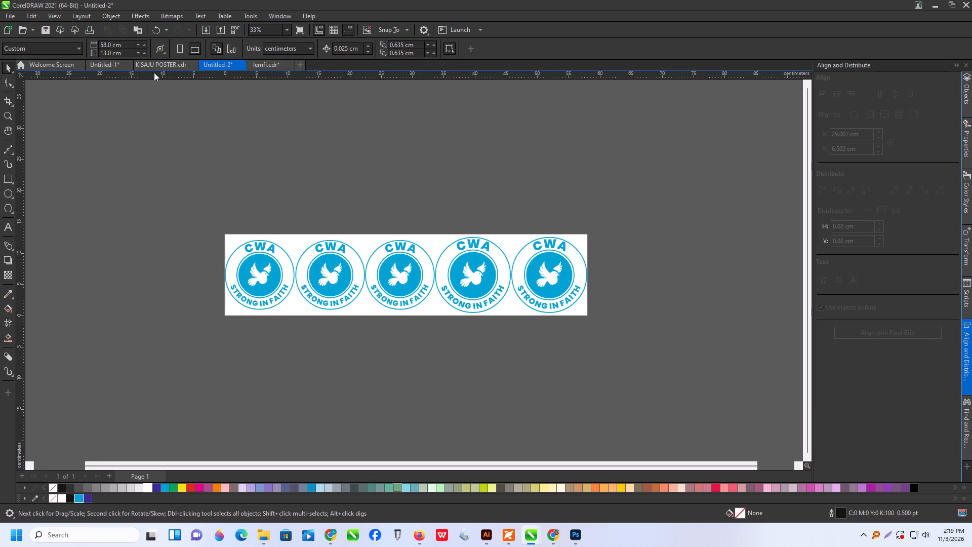
click(154, 62)
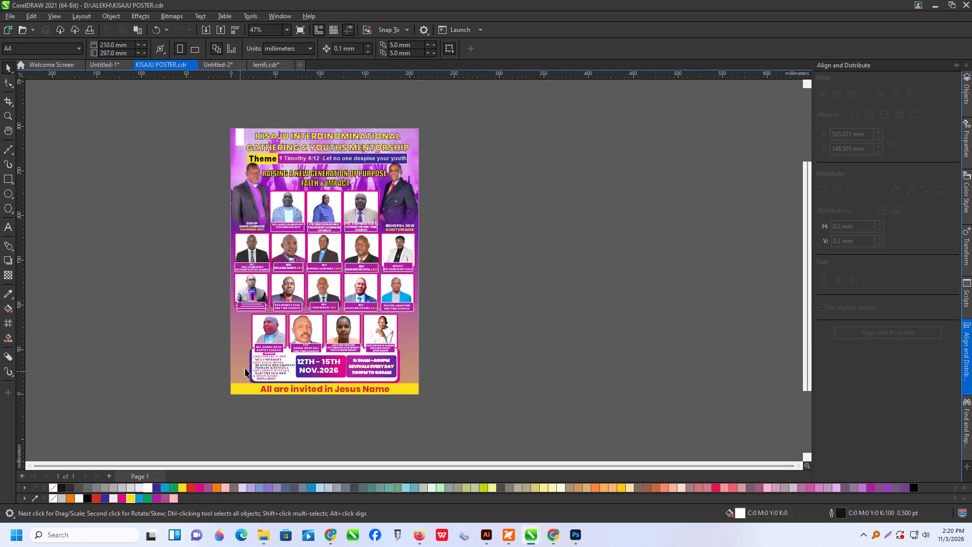
Centre-align and group the Worldwide Gospel Church bishop's portrait with its caption in the third portrait row, and move it off the page beside the poster.
scroll(252, 367, up, 9)
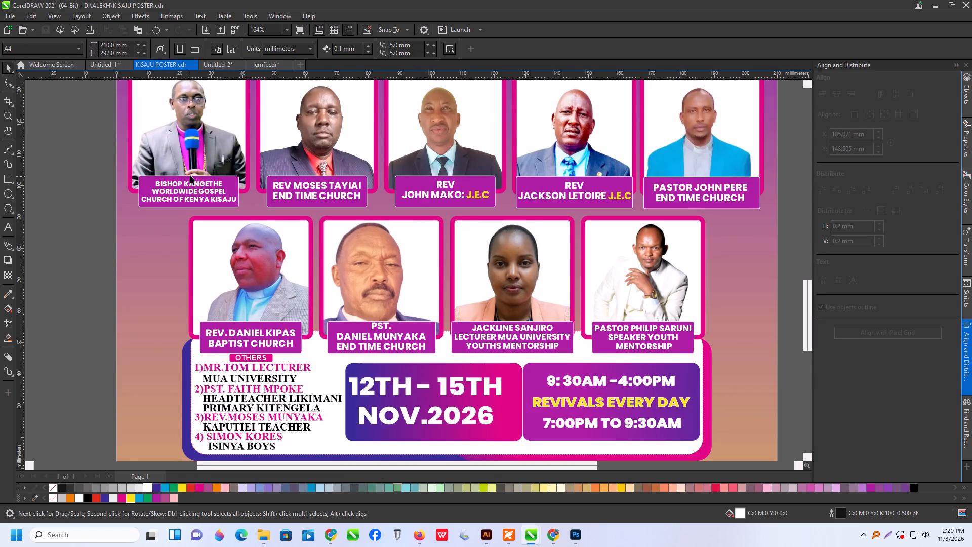
scroll(108, 218, down, 2)
scroll(86, 273, down, 3)
scroll(388, 162, up, 1)
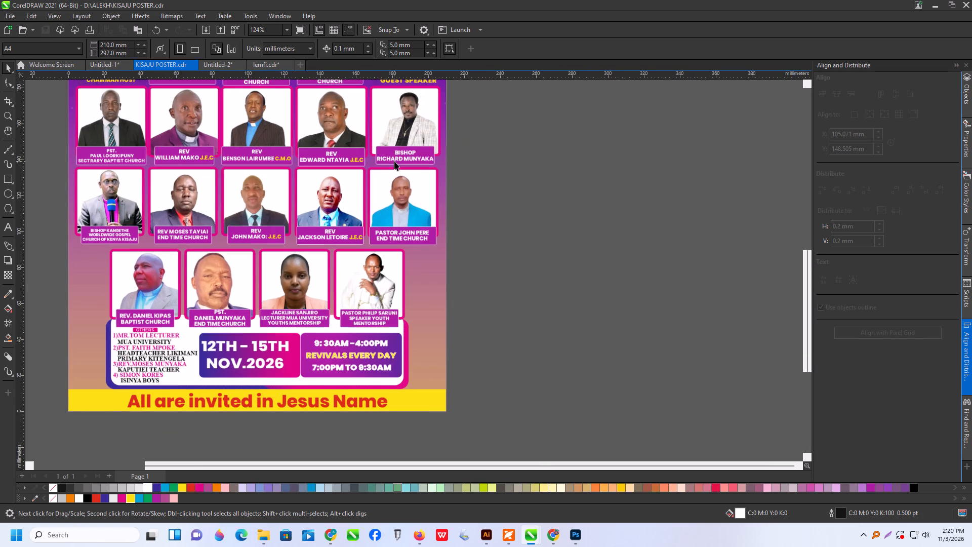
scroll(85, 154, up, 1)
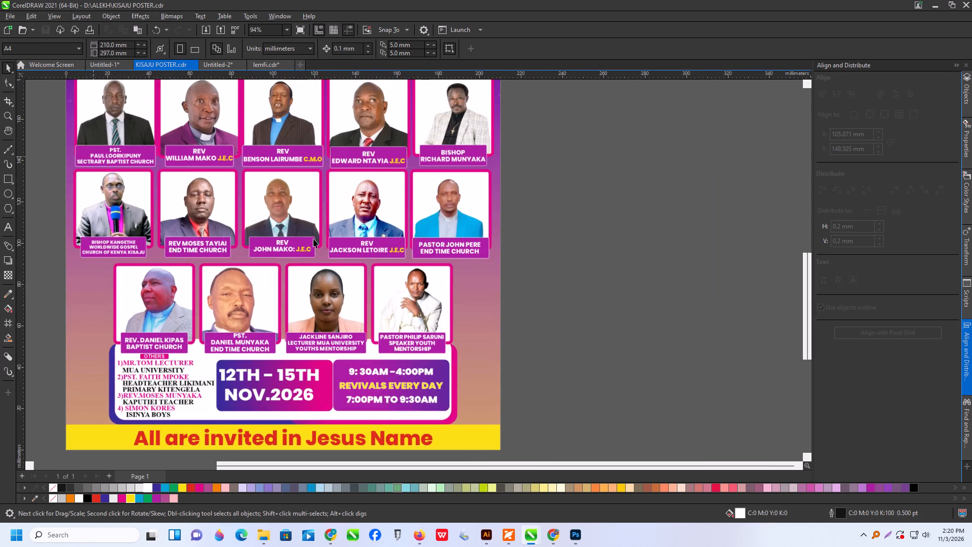
scroll(370, 258, down, 2)
scroll(160, 217, up, 3)
click(173, 223)
click(73, 166)
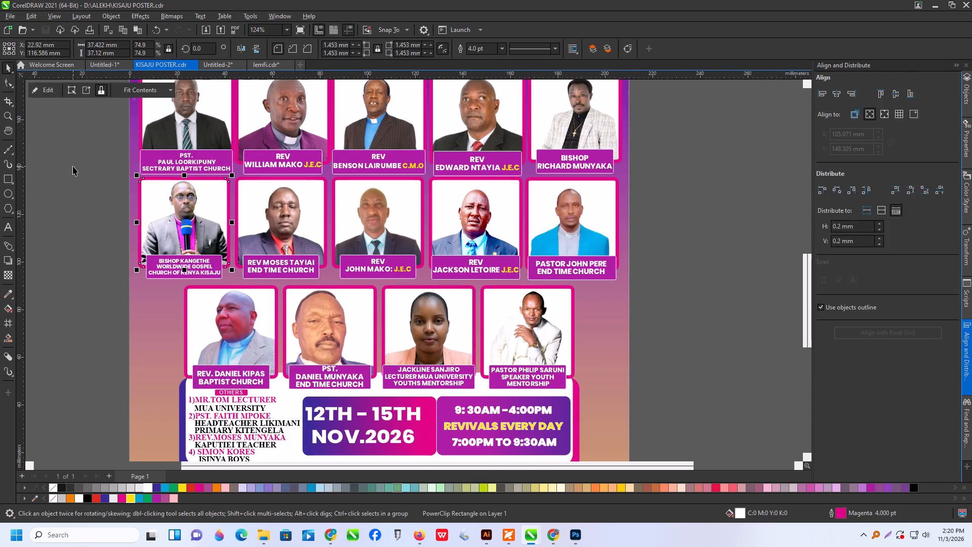
drag(73, 166, 242, 296)
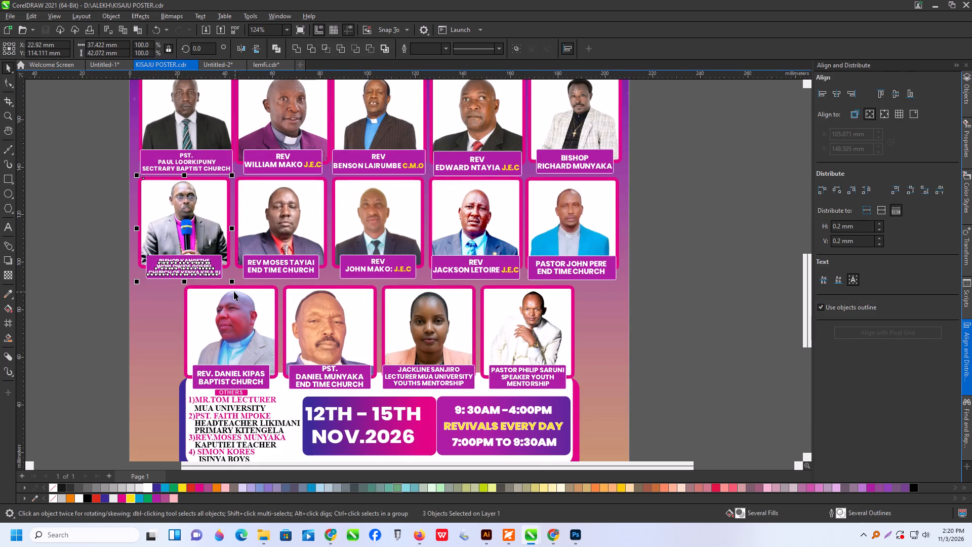
key(c)
key(ctrl+g)
drag(183, 244, 77, 226)
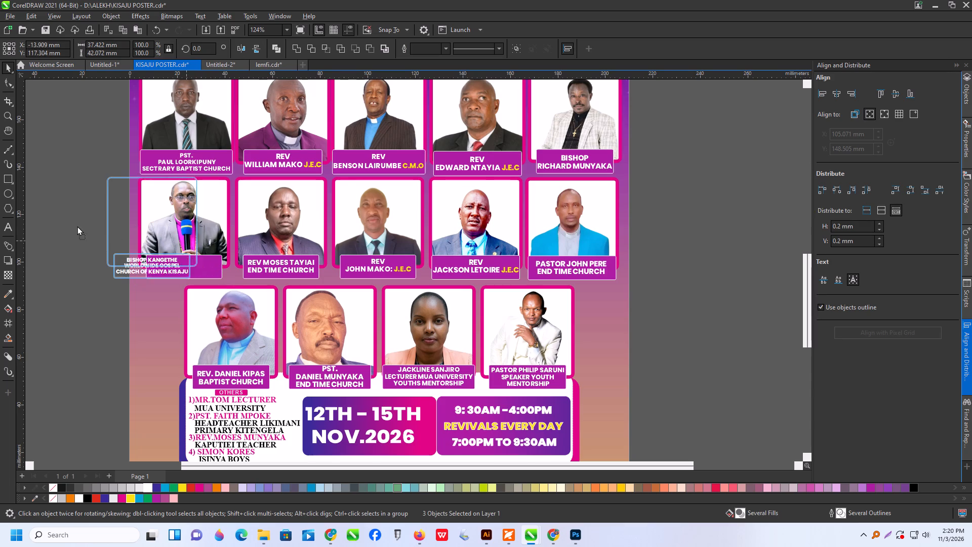
drag(77, 226, 76, 225)
Move the Baptist Church secretary's portrait group down from the second portrait row into the empty first place of the third row.
scroll(219, 222, down, 2)
click(178, 177)
drag(194, 164, 189, 198)
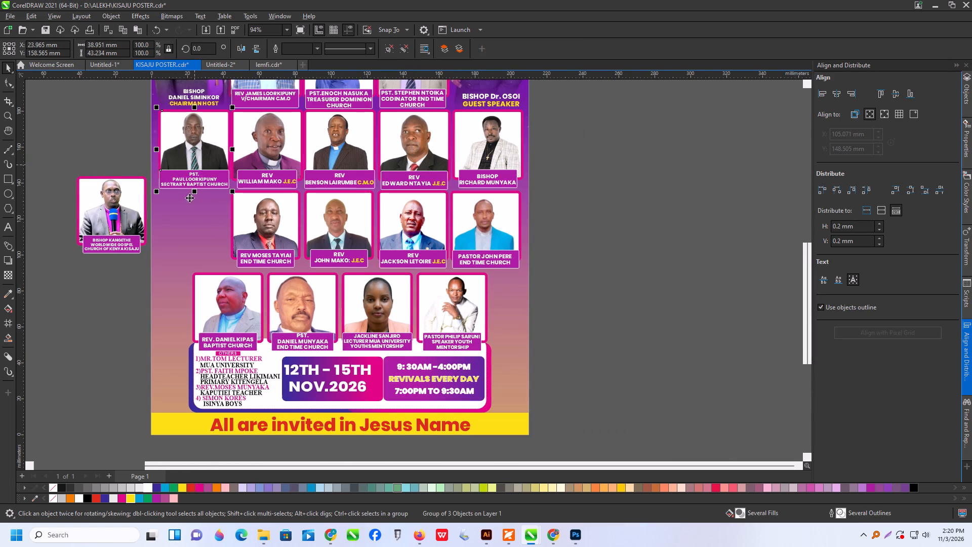
drag(189, 198, 193, 243)
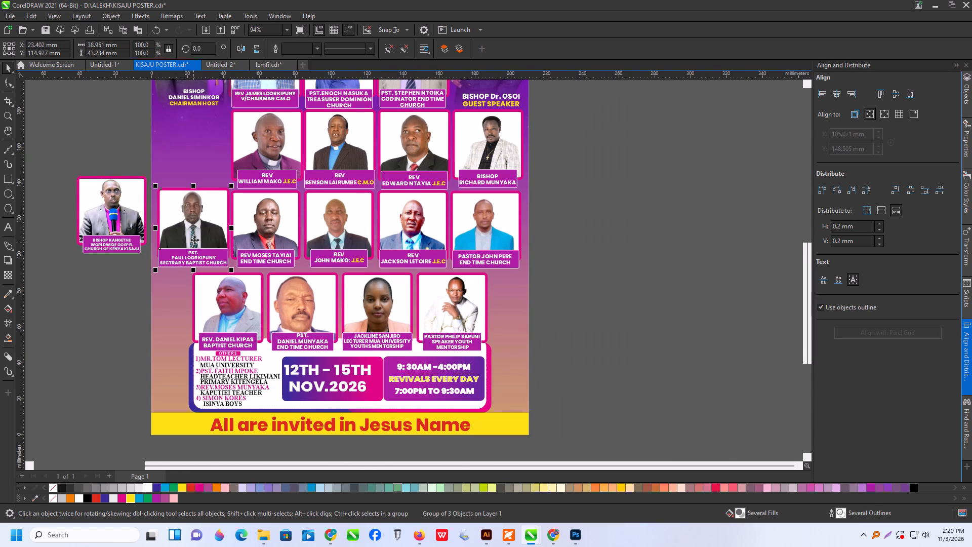
Move the set-aside bishop's portrait group into the empty first place of the second portrait row and deselect it.
scroll(200, 244, up, 1)
drag(78, 216, 184, 146)
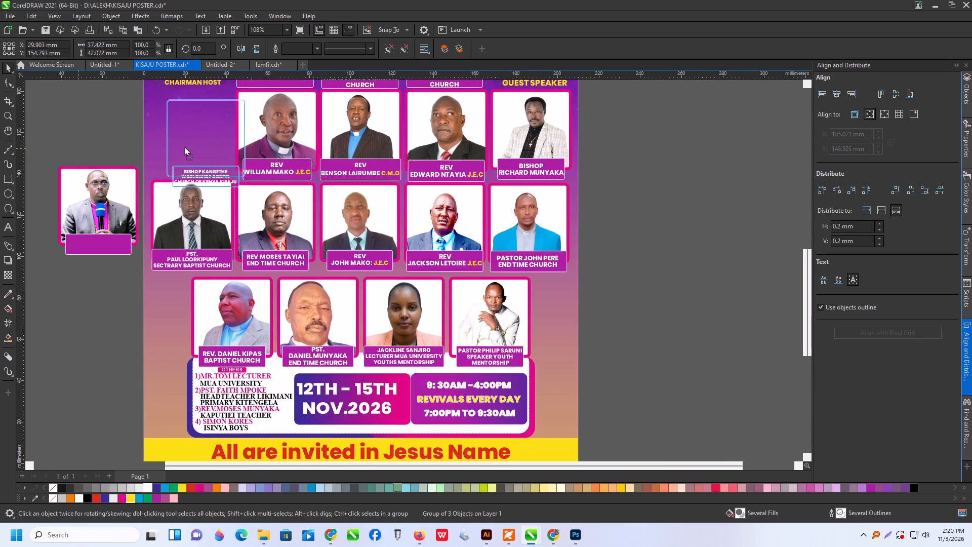
drag(184, 146, 173, 140)
scroll(188, 201, up, 3)
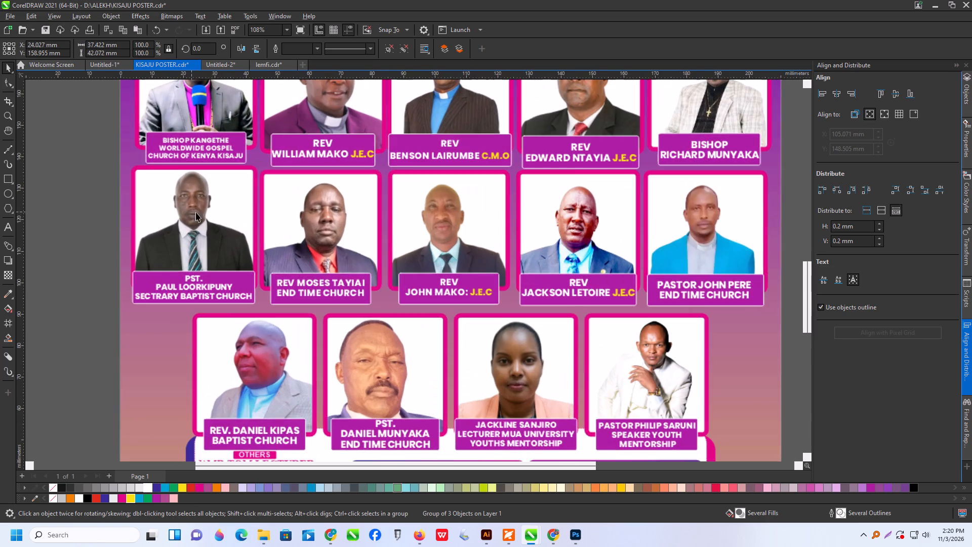
scroll(154, 266, down, 7)
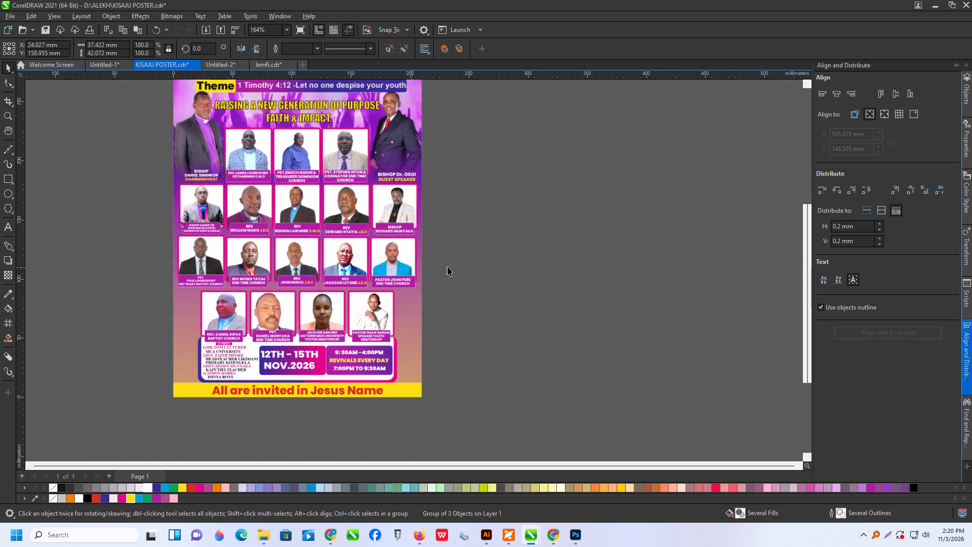
click(474, 259)
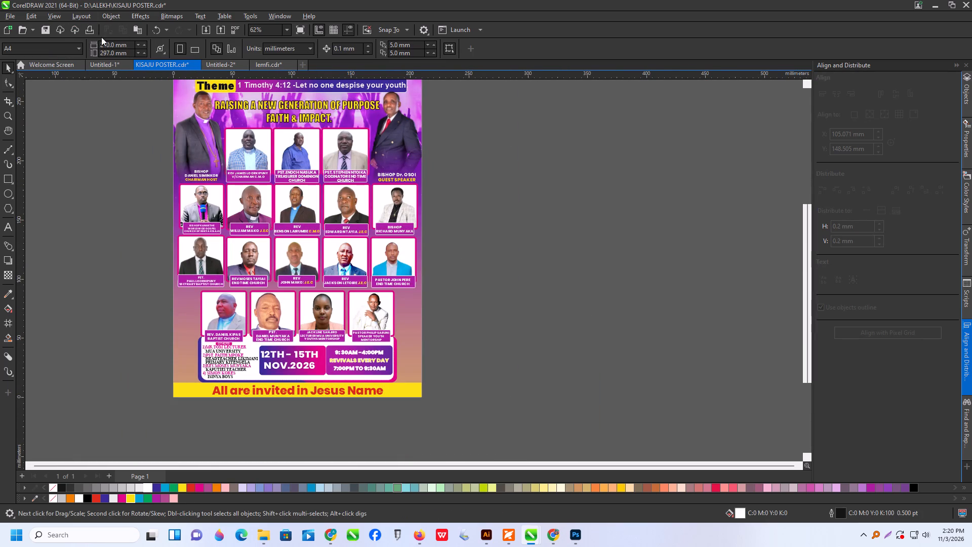
Save the KISAJU POSTER drawing.
click(50, 29)
Start exporting the poster with the Desktop as the destination and open the choice of file formats.
click(219, 29)
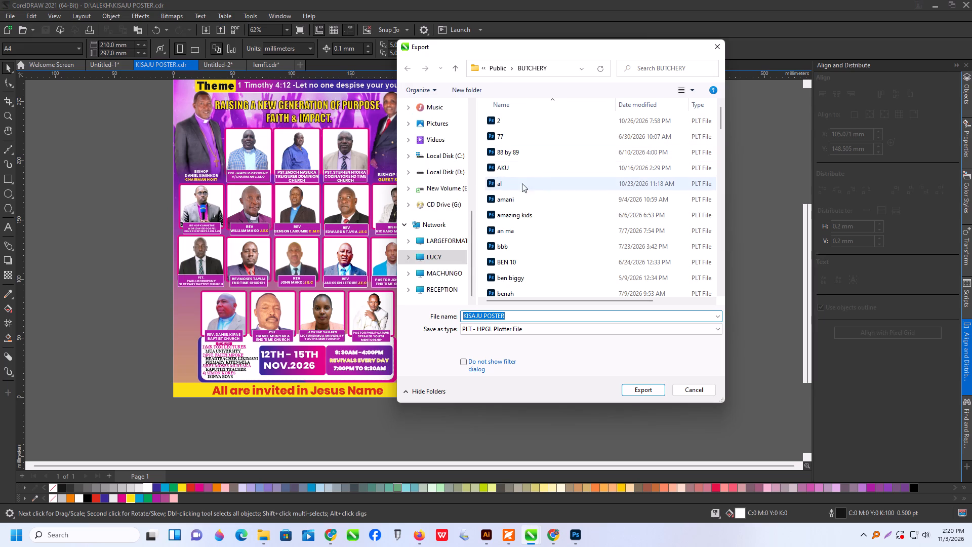
scroll(443, 175, up, 7)
scroll(438, 122, up, 2)
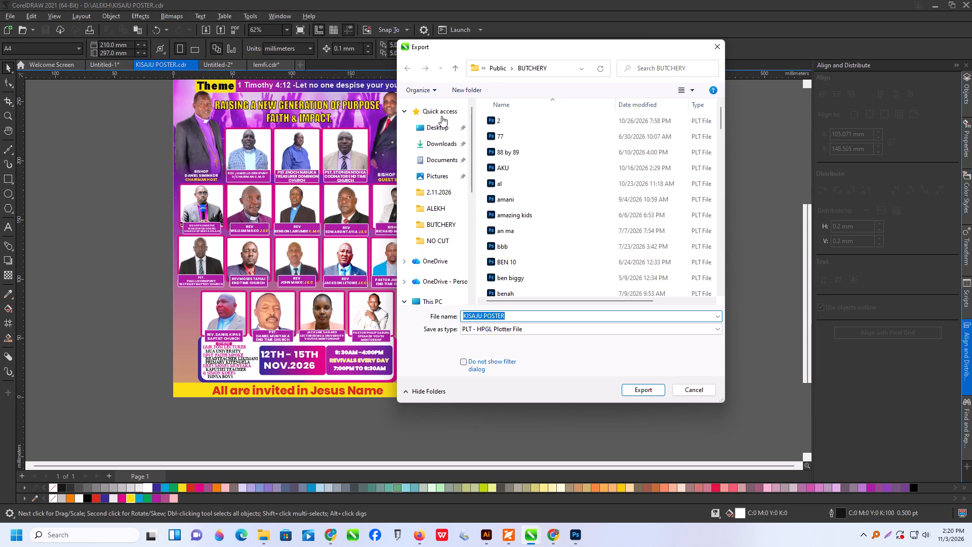
click(445, 132)
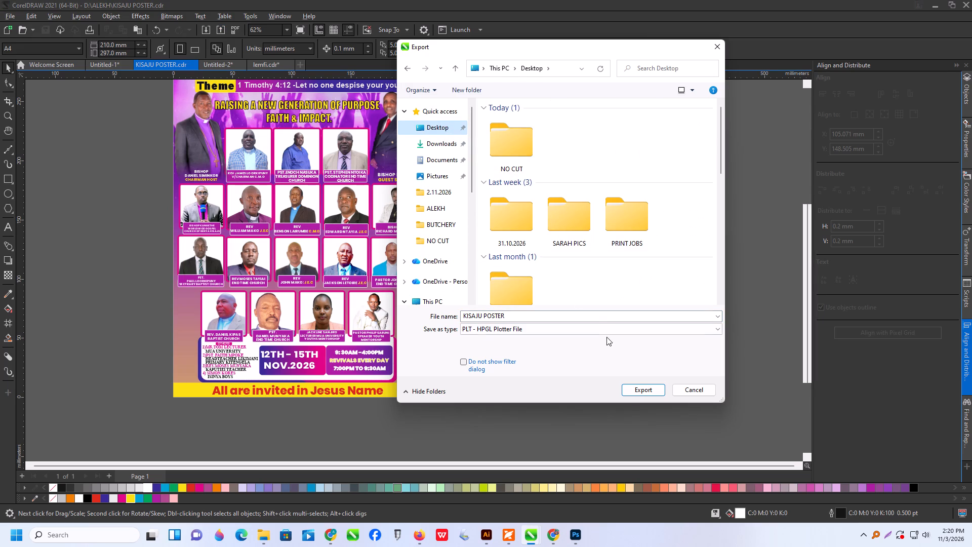
click(545, 337)
click(541, 325)
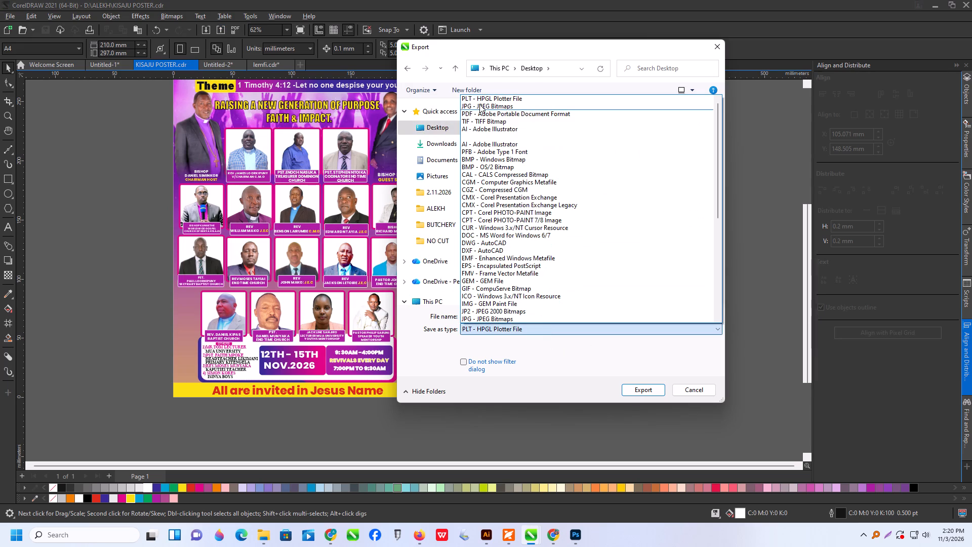
Export the poster as a JPG - JPEG Bitmaps file, replacing the existing KISAJU POSTER image on the Desktop.
click(479, 104)
click(512, 133)
click(642, 394)
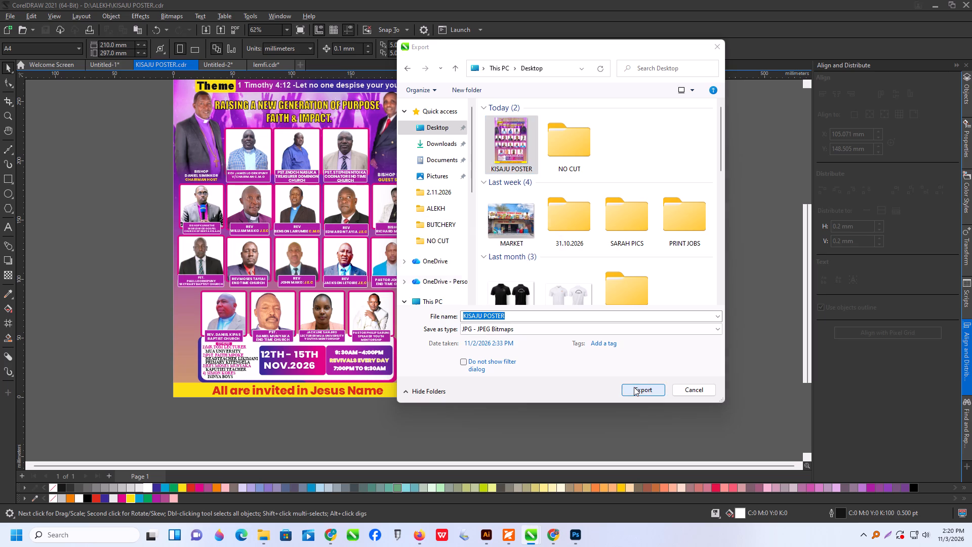
click(515, 266)
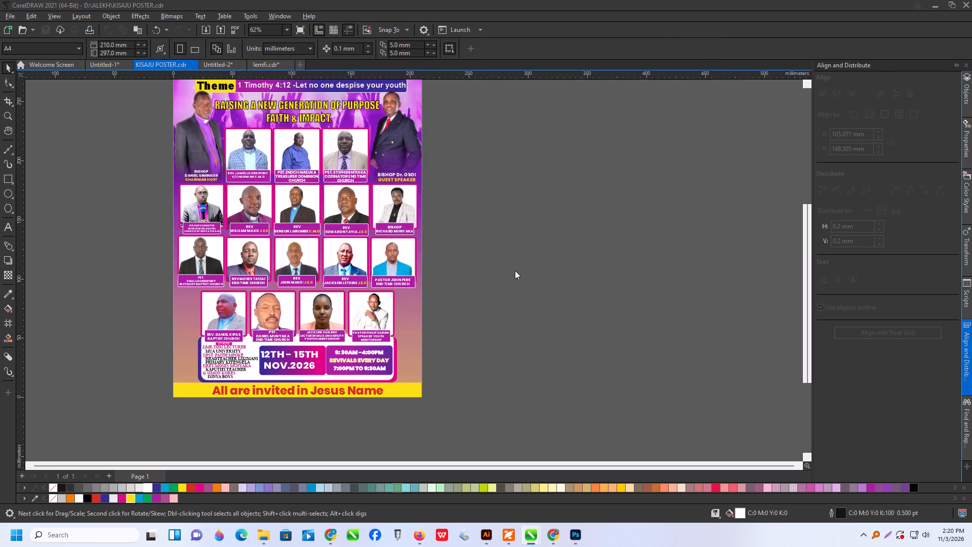
Set the color mode of the JPEG export to CMYK Color (32-bit).
click(669, 197)
click(651, 216)
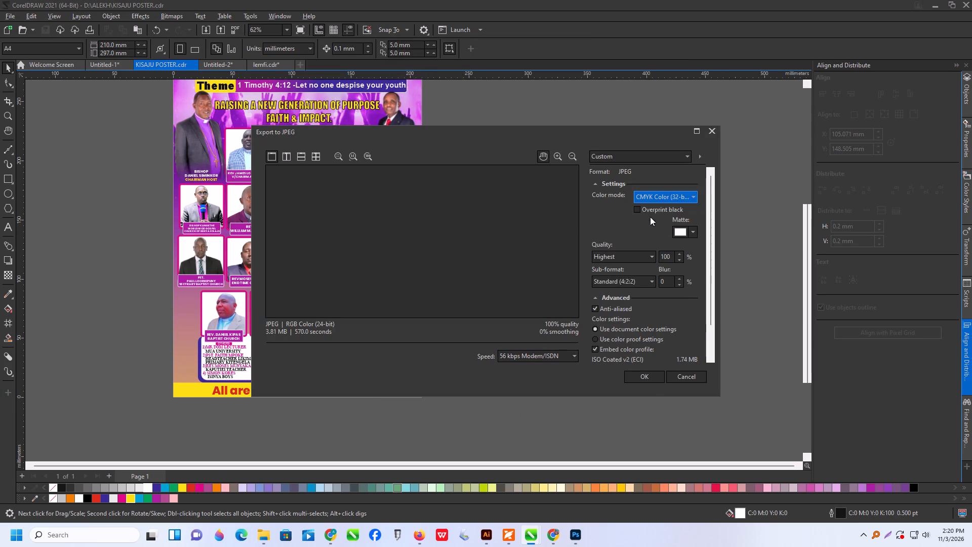
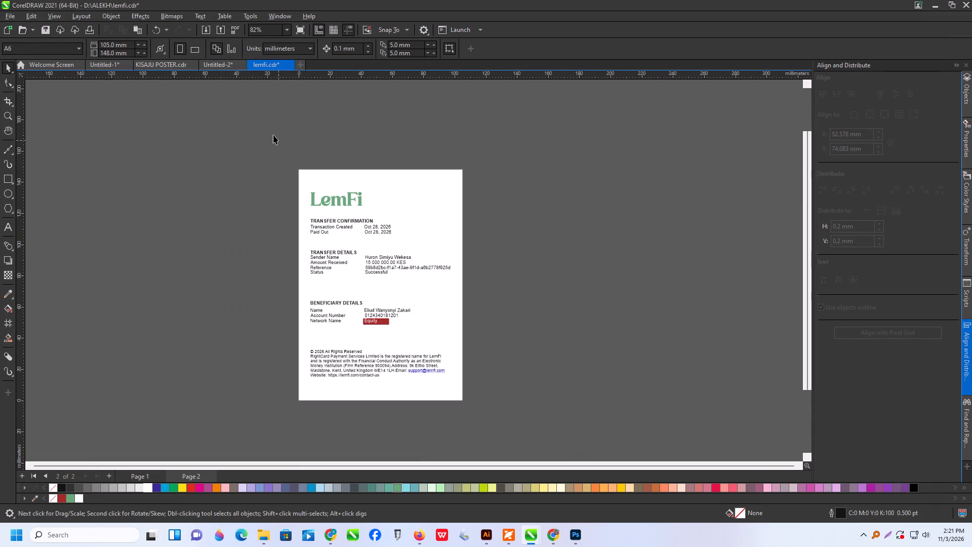
Switch to the Untitled-2 drawing that holds the row of five CWA dove emblems.
double_click(214, 70)
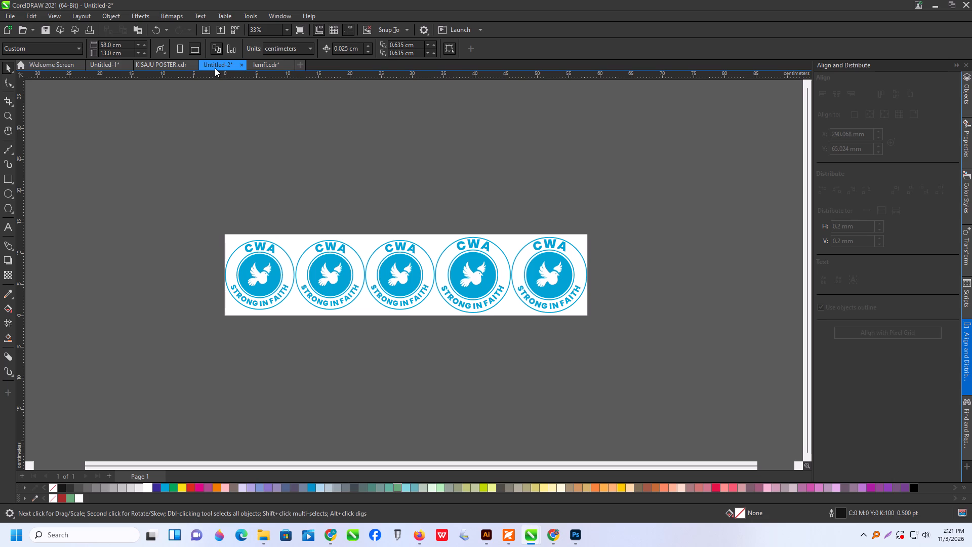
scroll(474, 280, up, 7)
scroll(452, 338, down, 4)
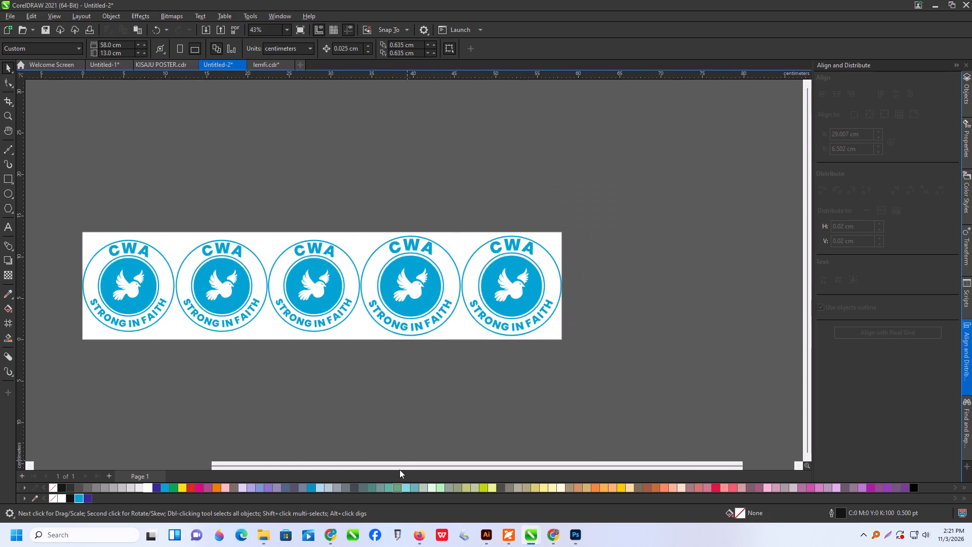
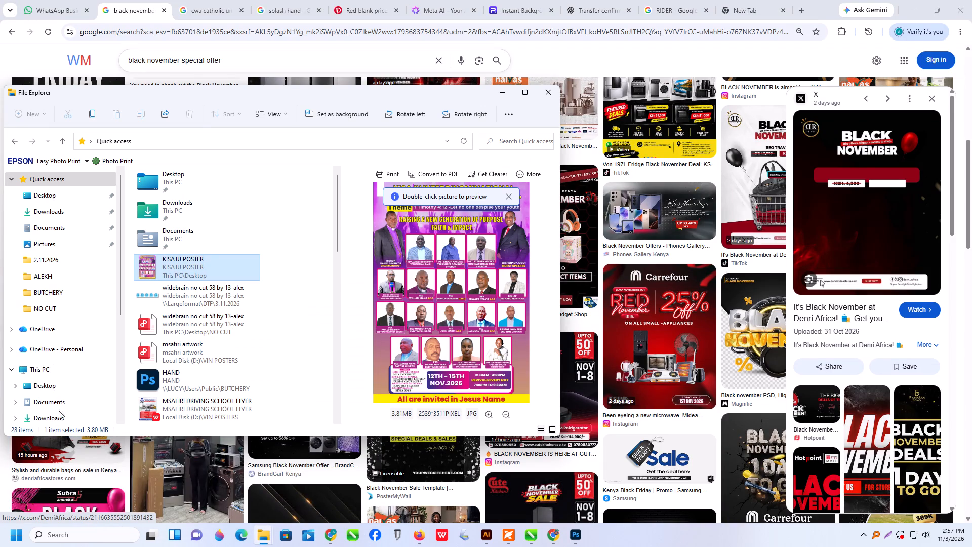
Open the 3.11.2026 folder inside the dtf share on the LARGEFORMAT network computer.
scroll(57, 412, down, 3)
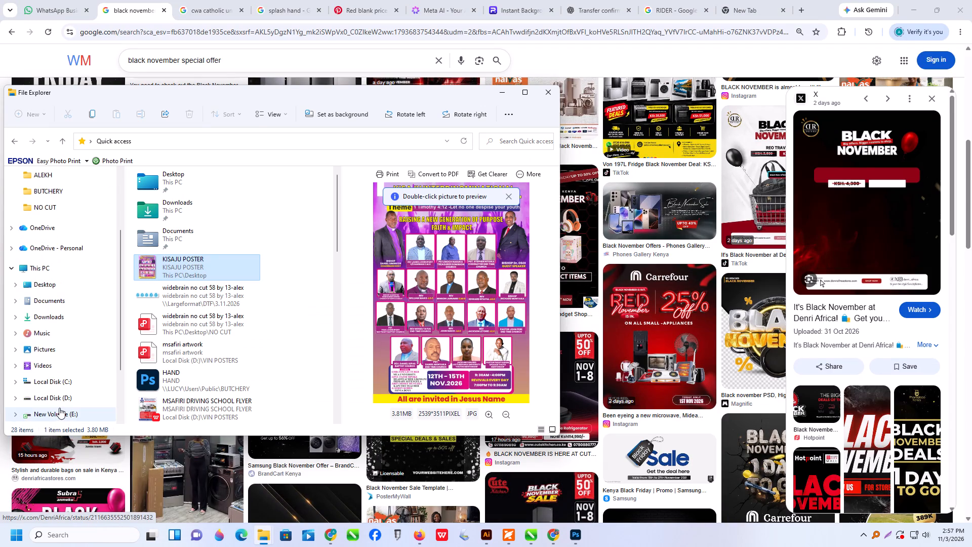
scroll(59, 408, down, 3)
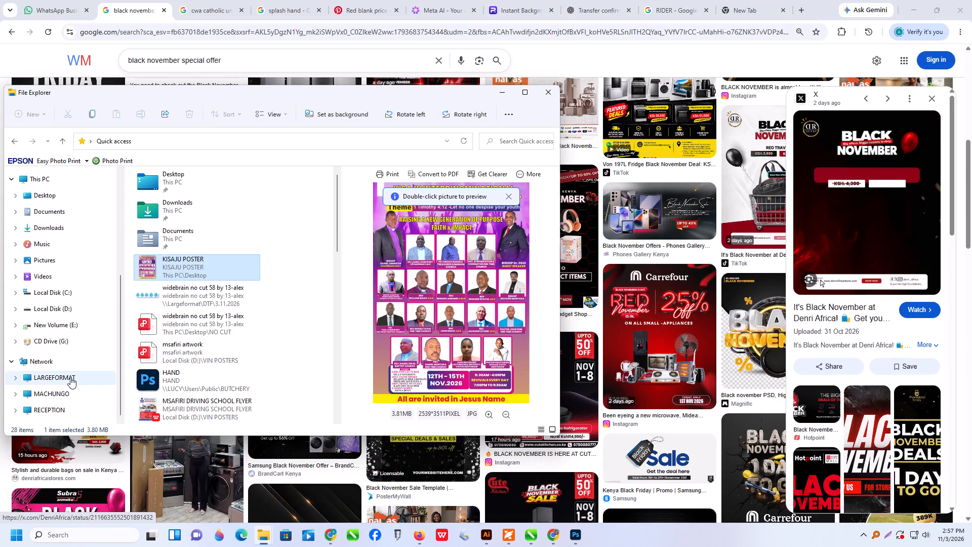
click(70, 377)
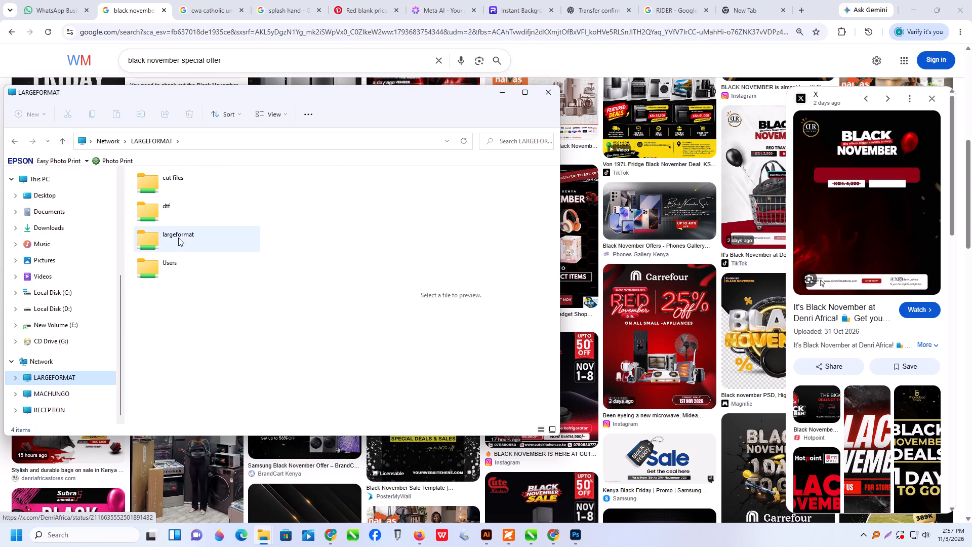
double_click(178, 202)
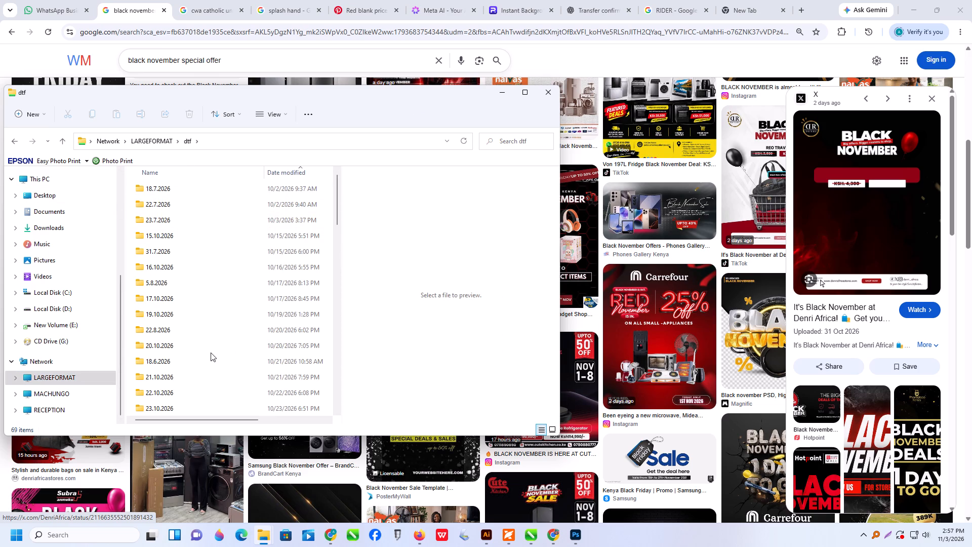
scroll(203, 347, up, 4)
scroll(203, 347, down, 4)
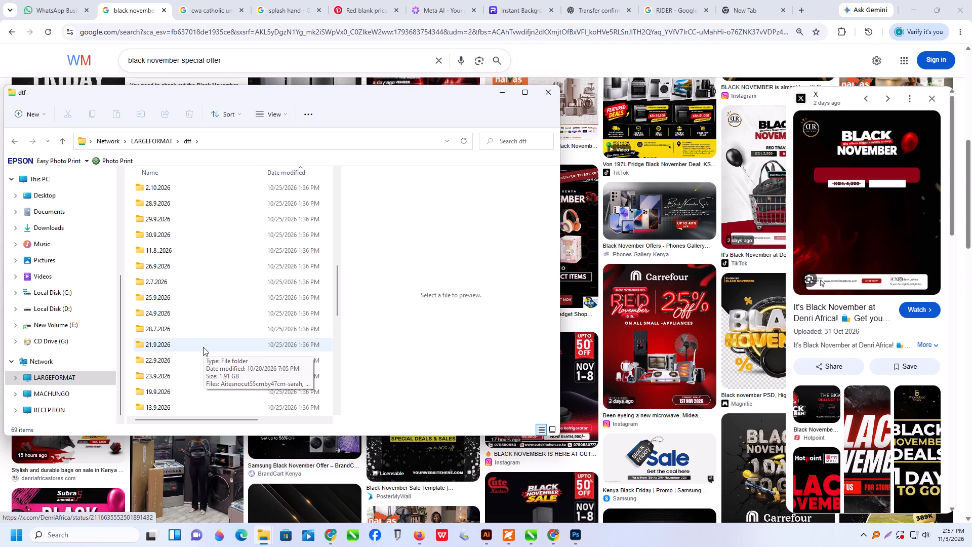
scroll(203, 347, down, 2)
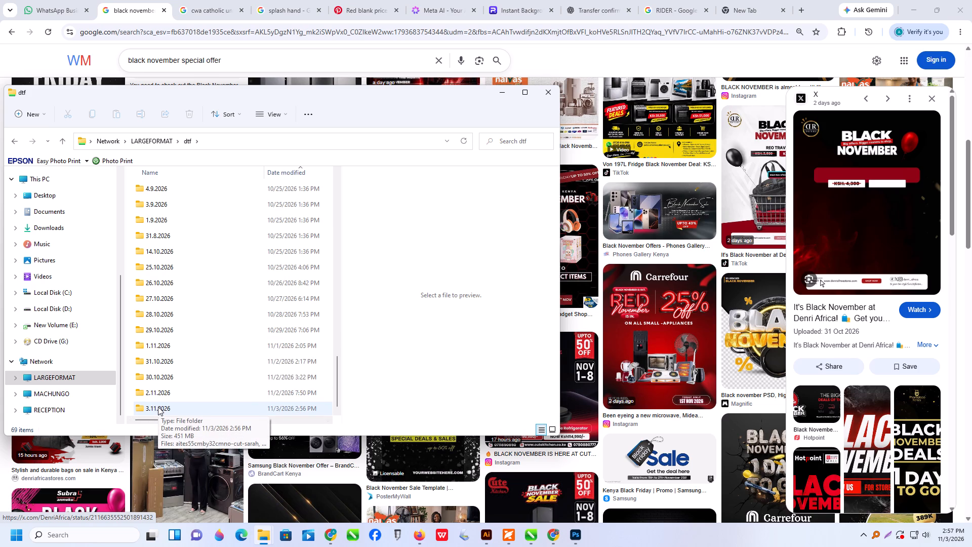
double_click(158, 407)
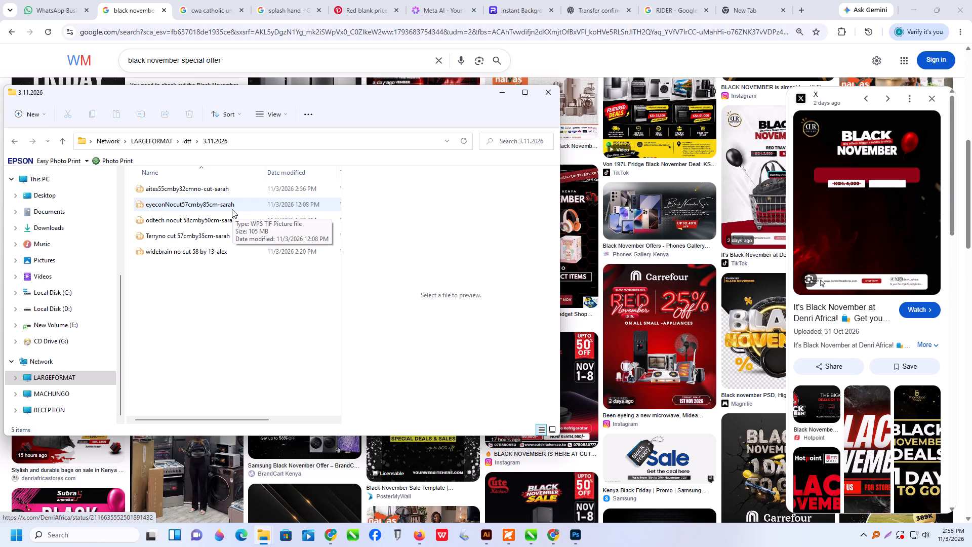
Examine the "widebrain no cut 58 by 13-alex" TIFF up close and as a whole, and close the viewer and folder window.
click(221, 249)
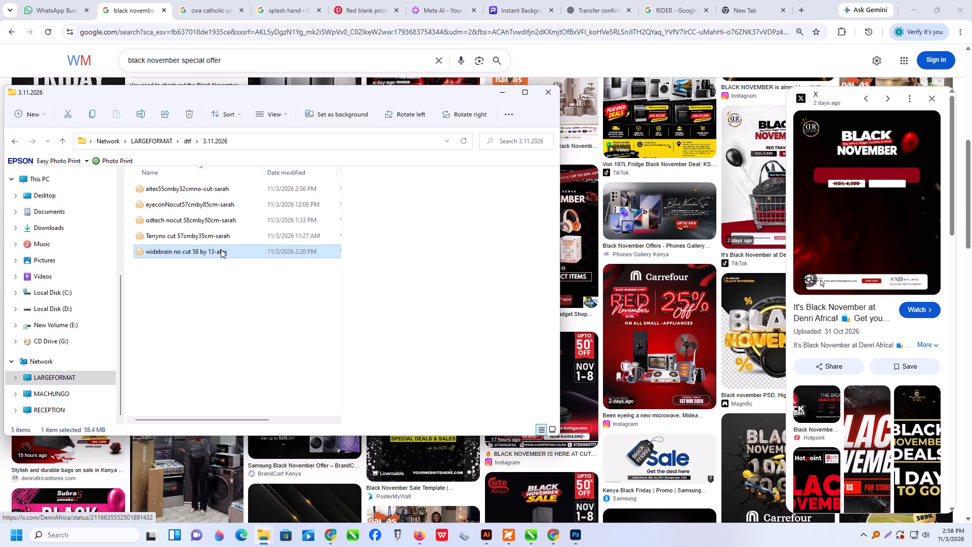
double_click(229, 254)
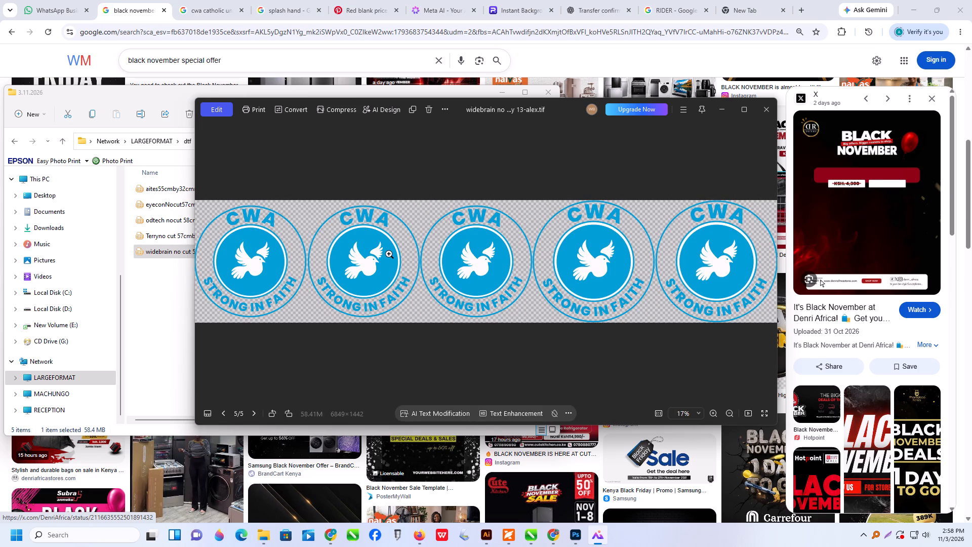
scroll(389, 254, down, 2)
scroll(390, 255, up, 4)
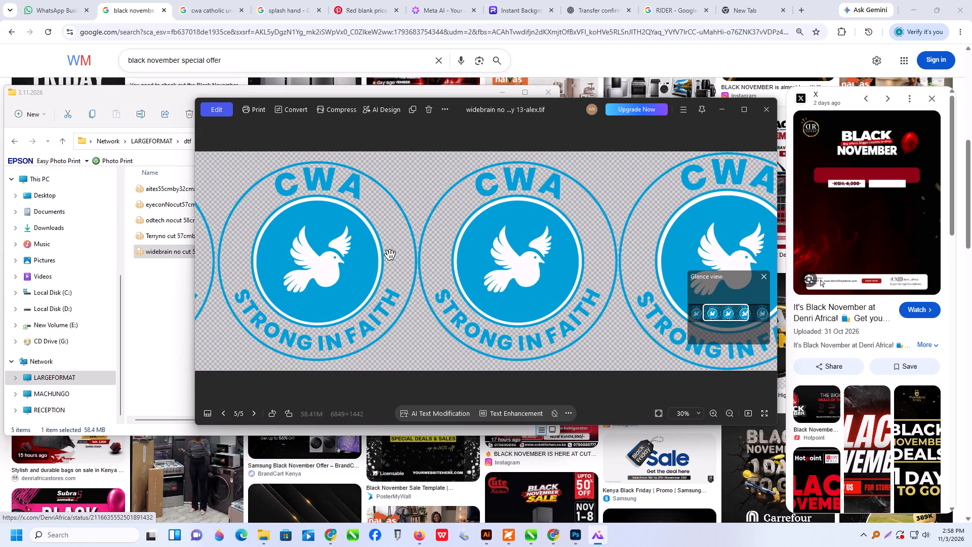
scroll(390, 255, down, 4)
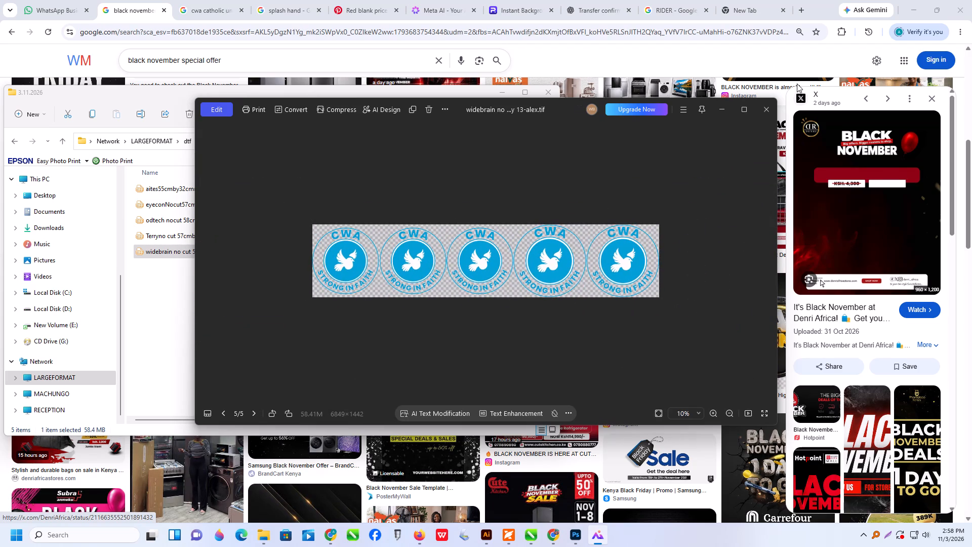
click(765, 104)
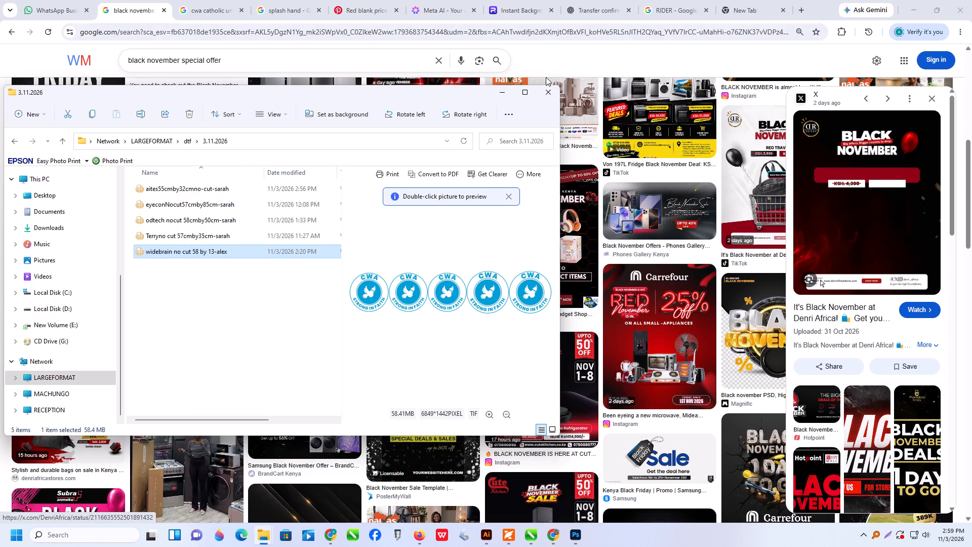
click(547, 95)
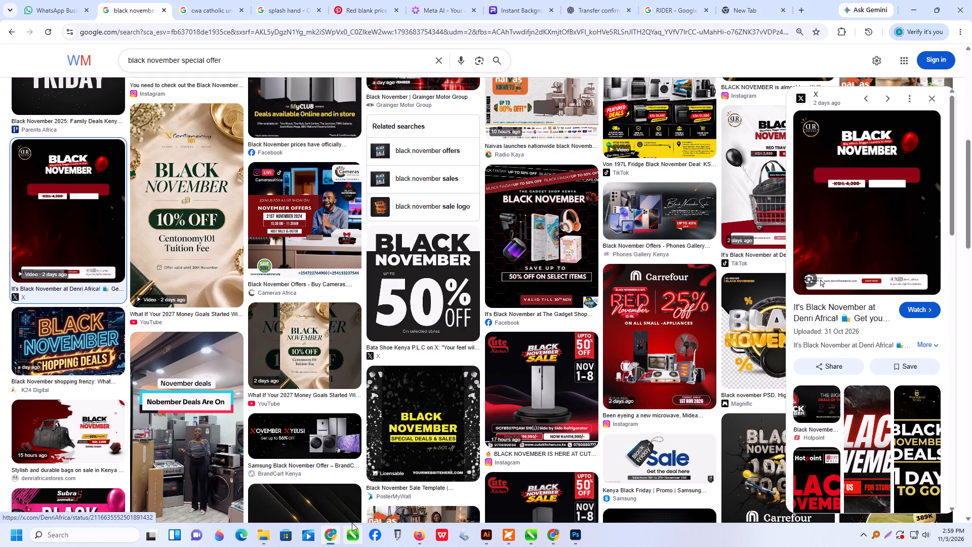
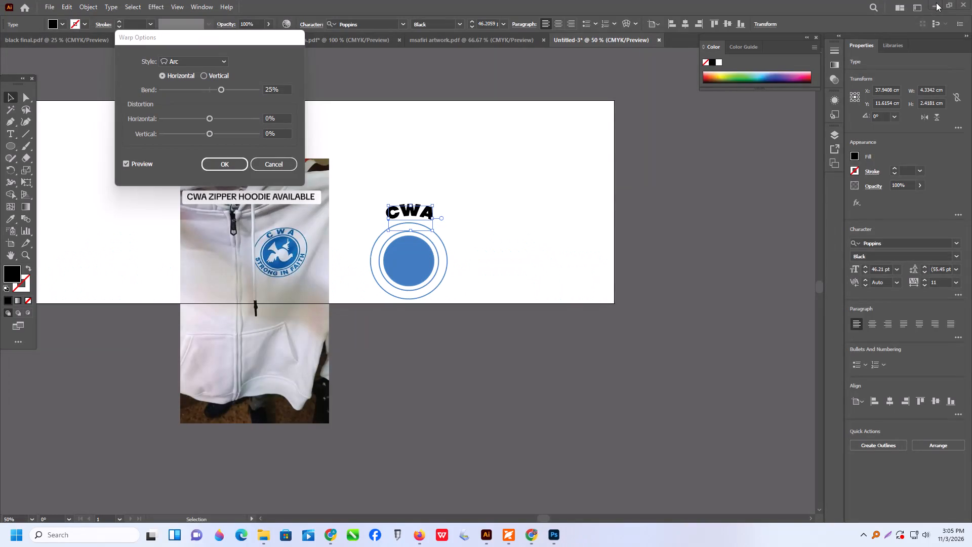
Cancel the pending Arc warp on the CWA text and minimize the Illustrator window, leaving the Untitled-3 document open.
click(936, 3)
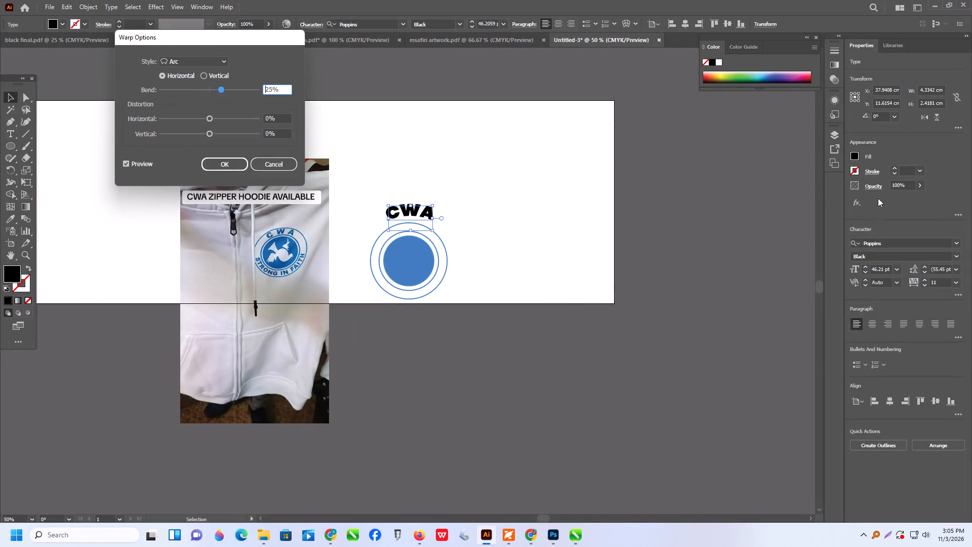
click(935, 4)
click(935, 4)
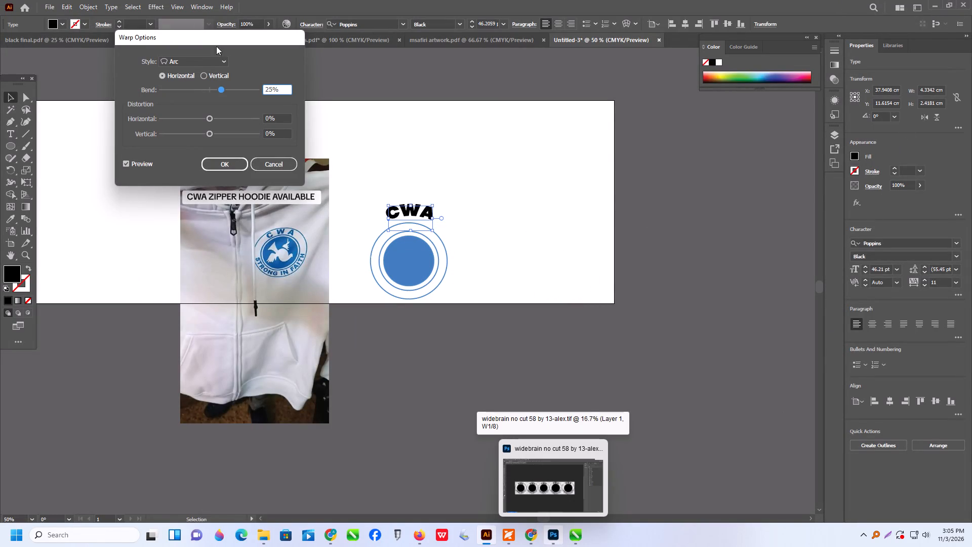
click(100, 374)
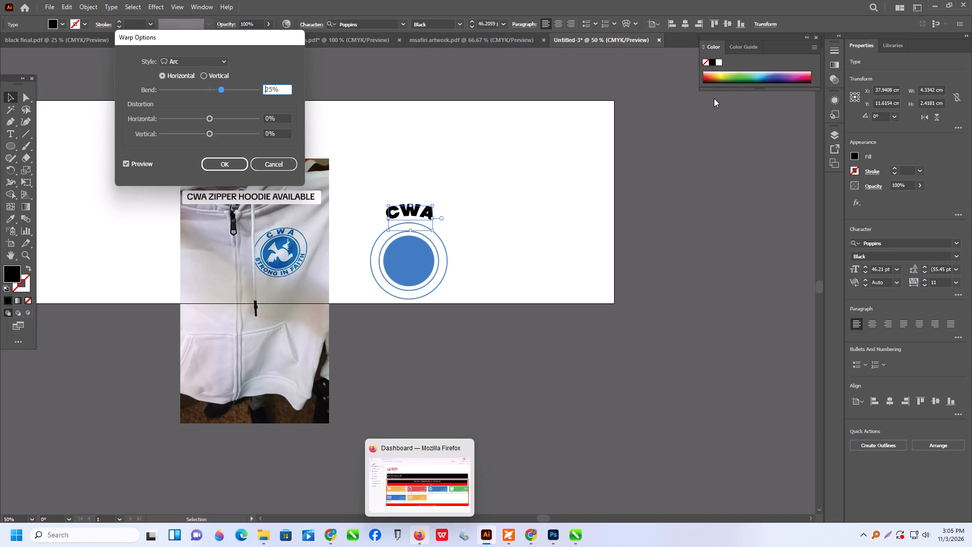
click(960, 2)
click(960, 2)
click(273, 161)
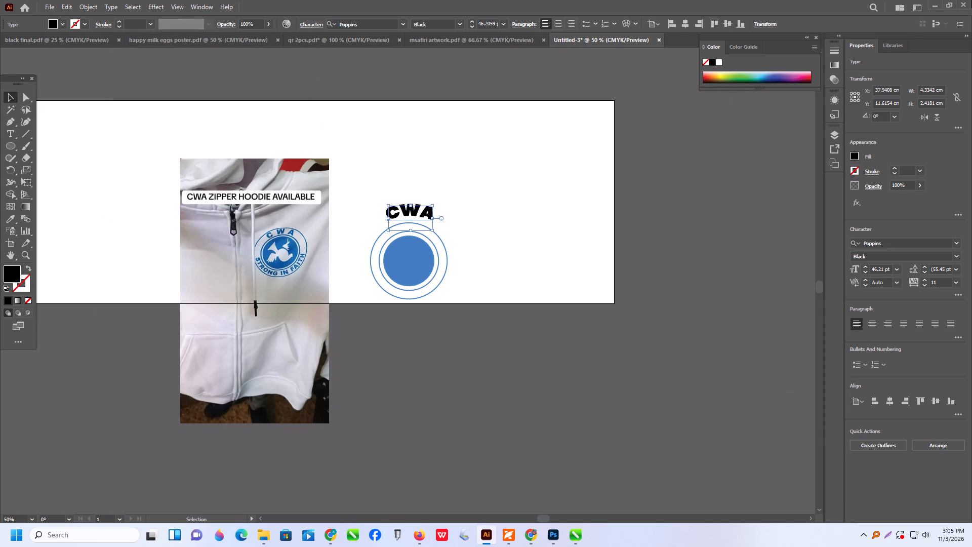
click(963, 1)
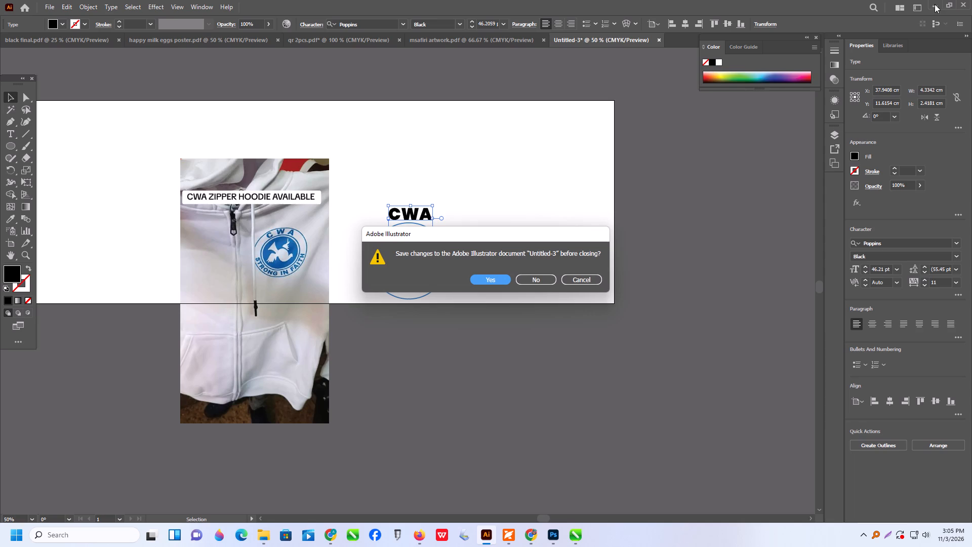
click(645, 428)
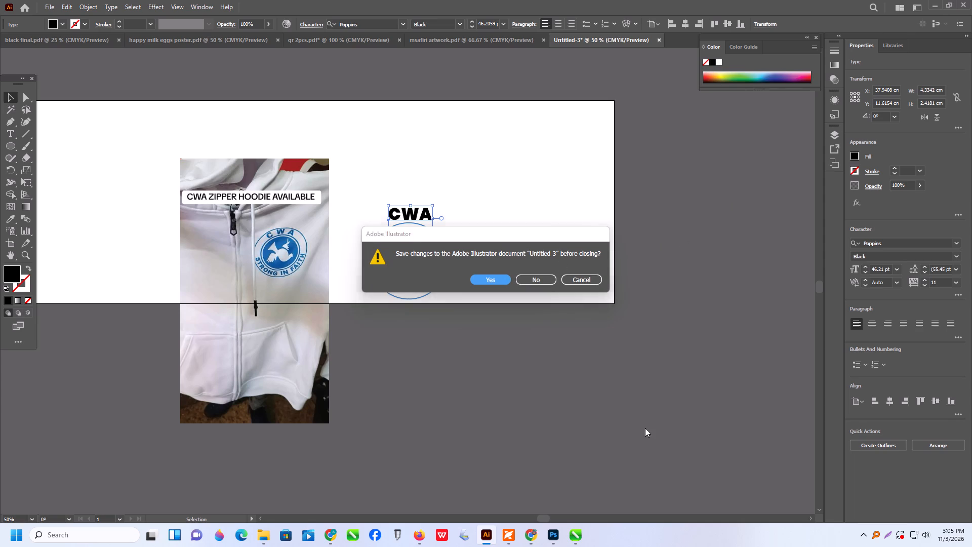
click(589, 278)
click(934, 3)
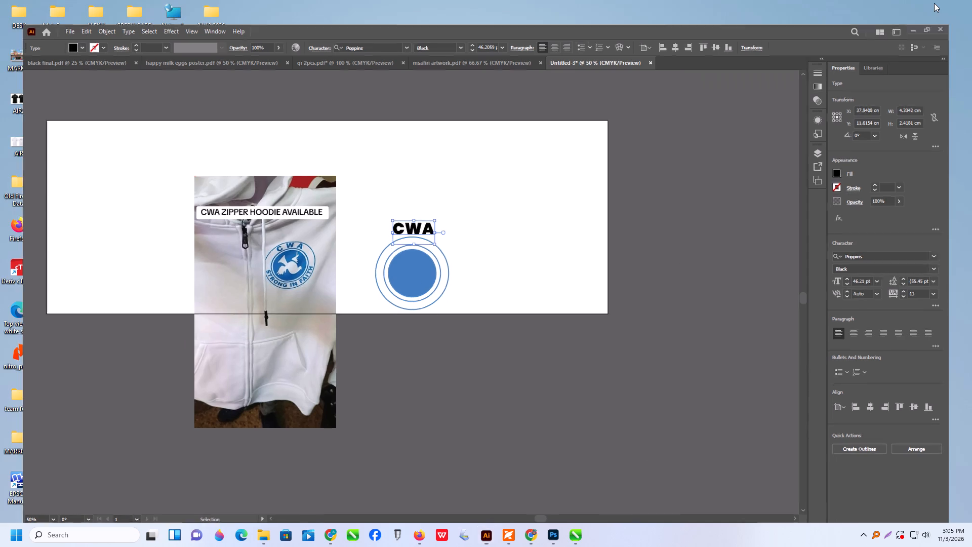
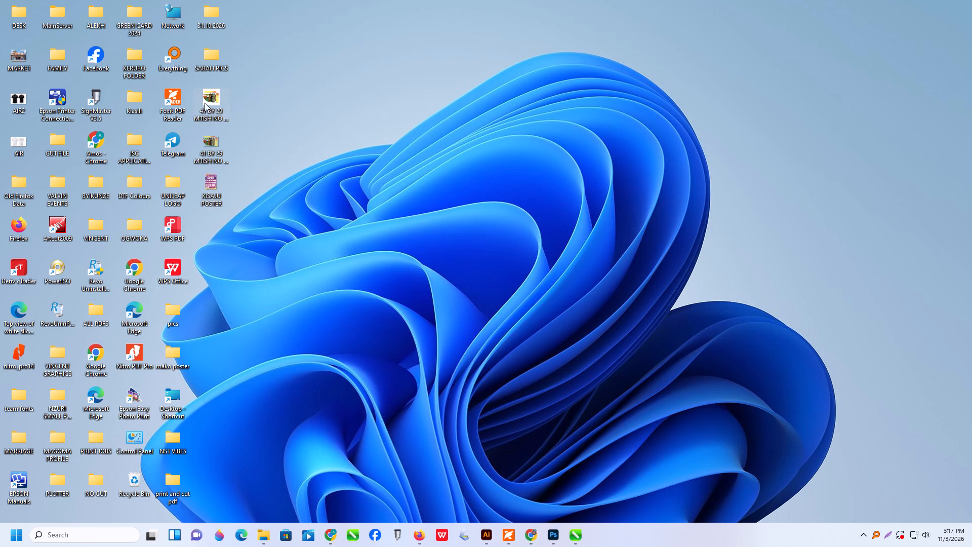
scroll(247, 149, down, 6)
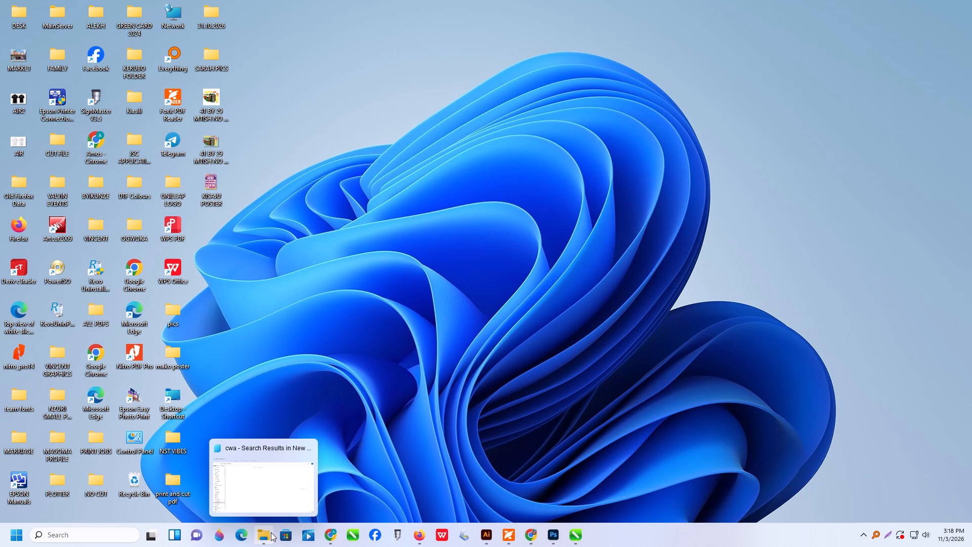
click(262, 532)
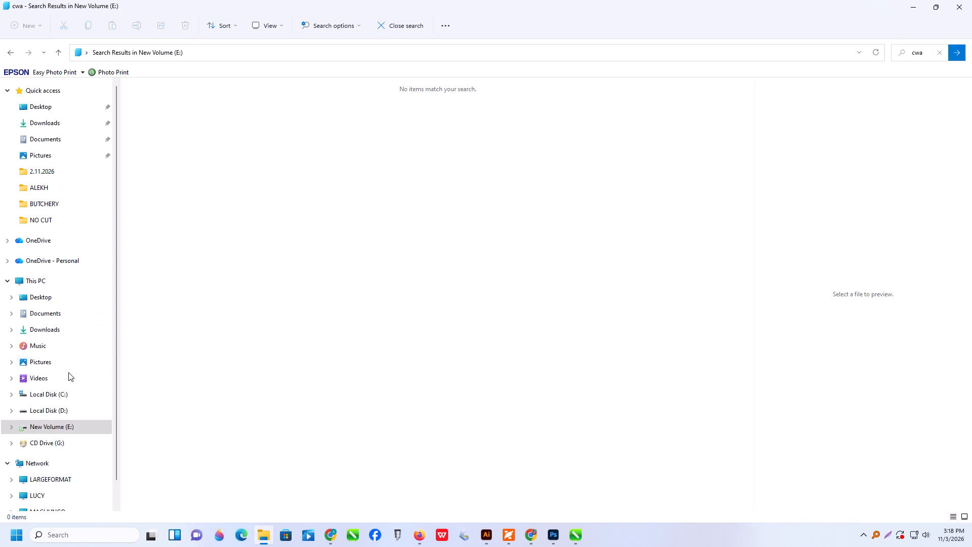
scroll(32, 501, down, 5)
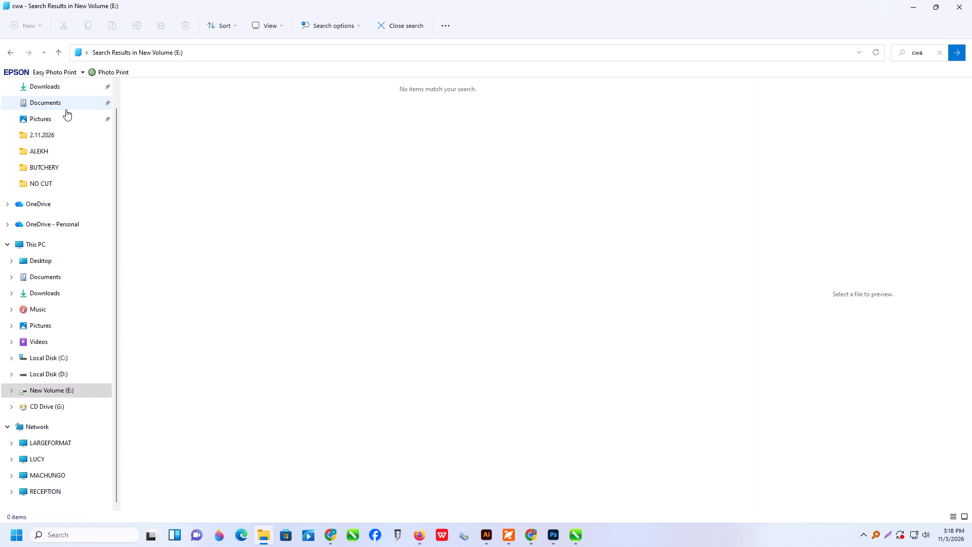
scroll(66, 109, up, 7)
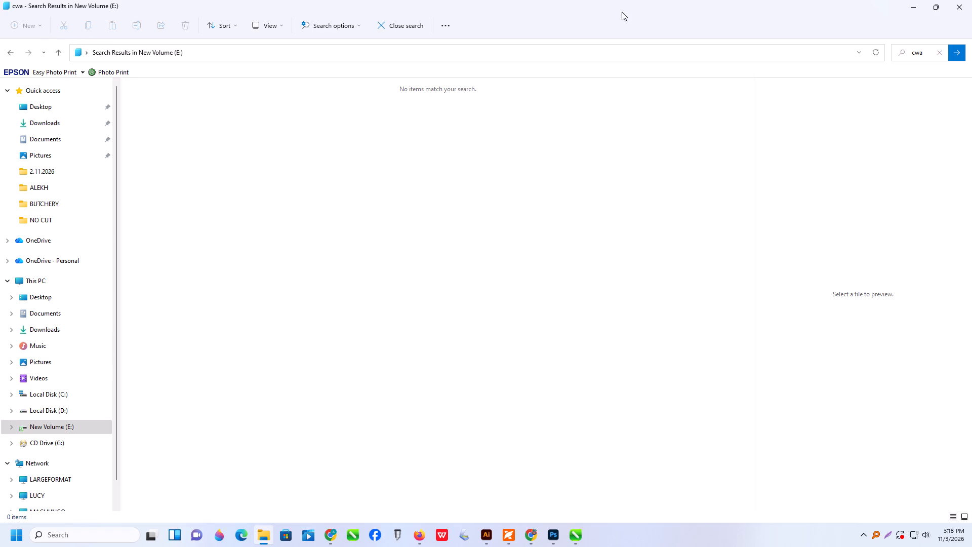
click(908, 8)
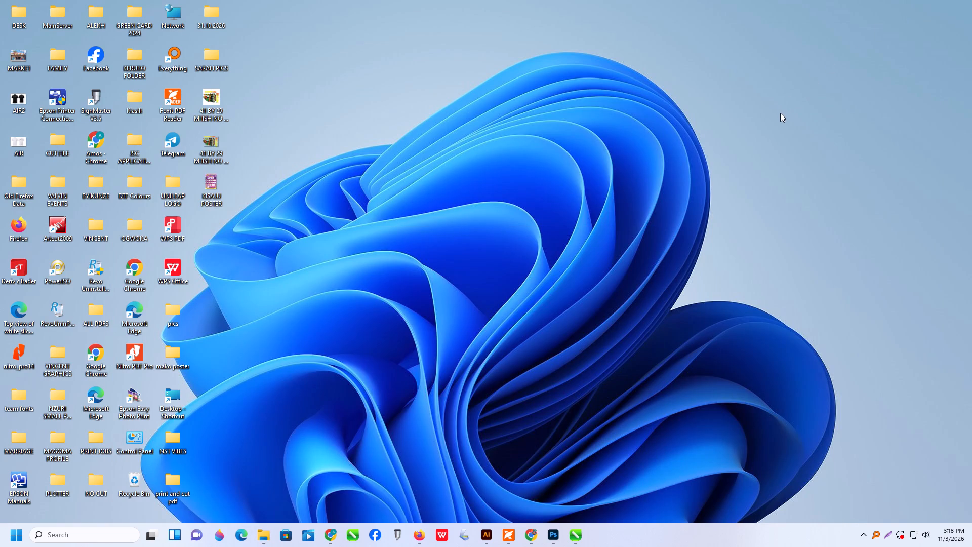